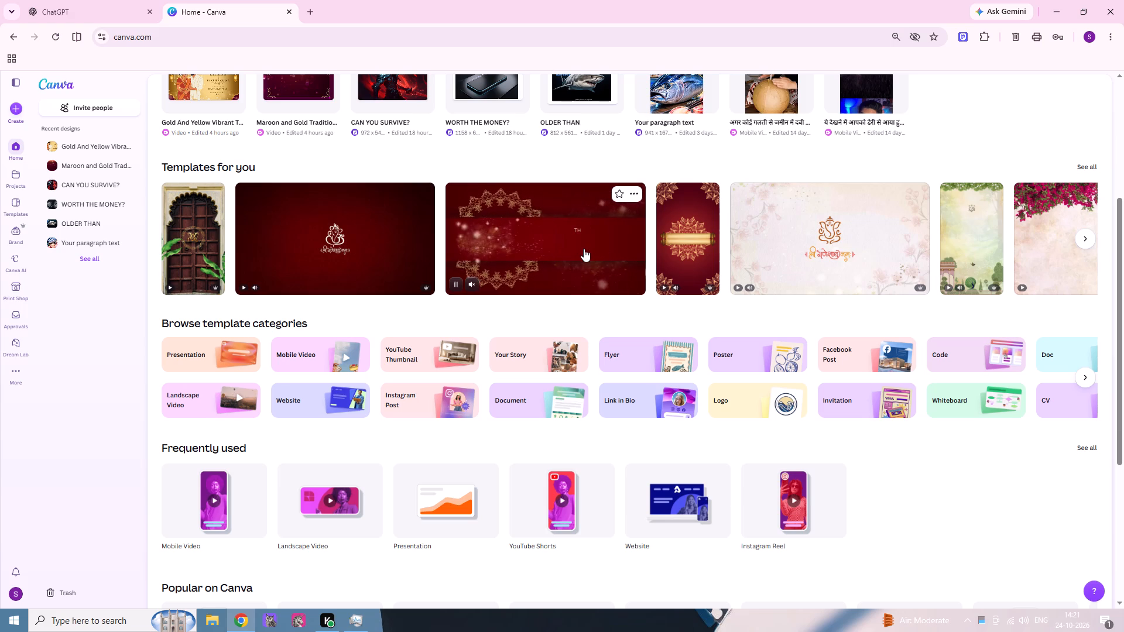
scroll(582, 249, "down", 1, "ctrl")
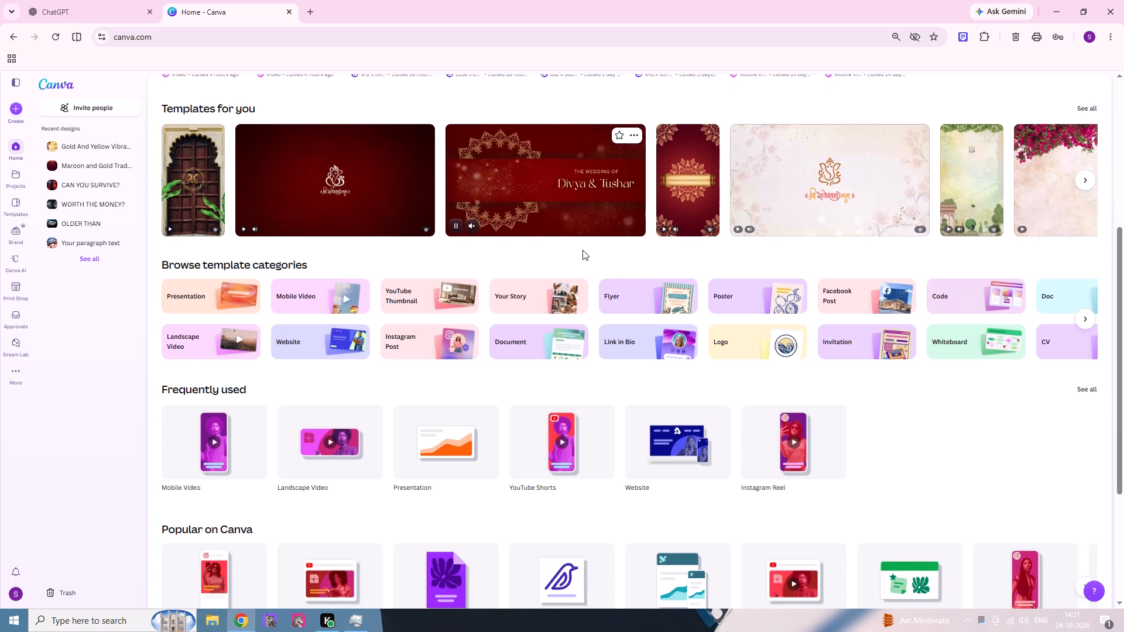
scroll(582, 251, "down", 8, "ctrl")
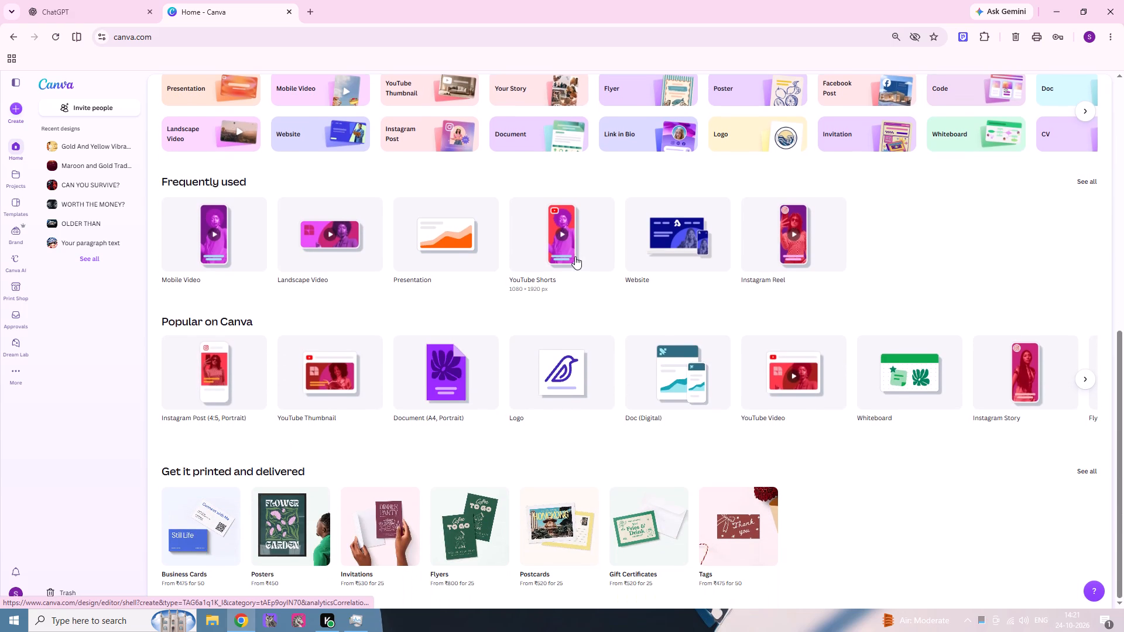
scroll(575, 256, "up", 3, "ctrl")
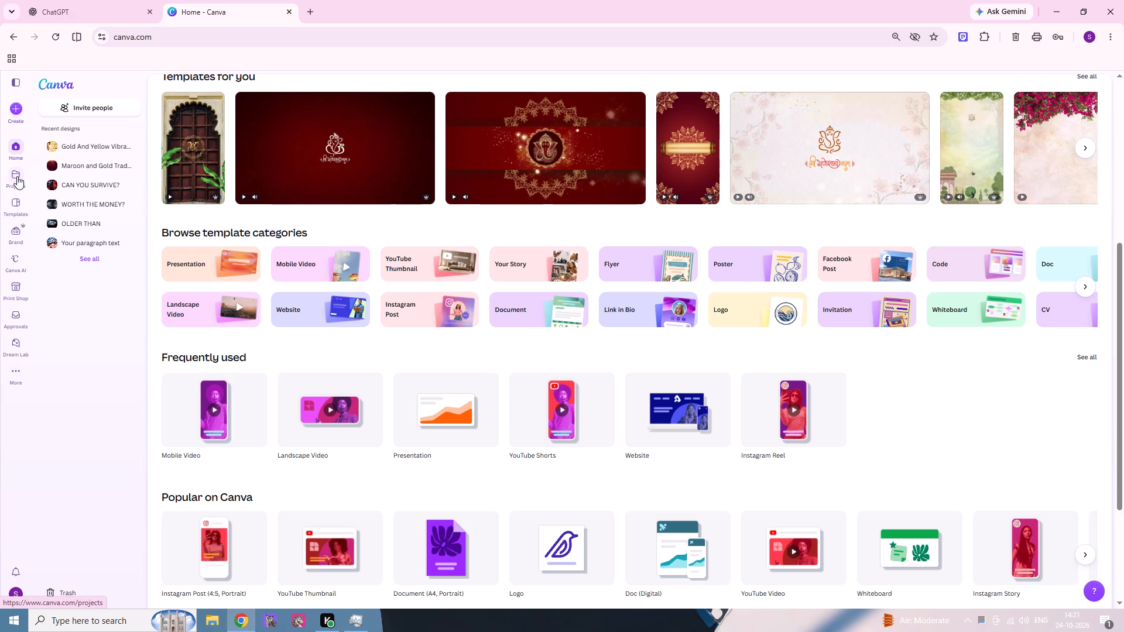
left_click(17, 176, "ctrl")
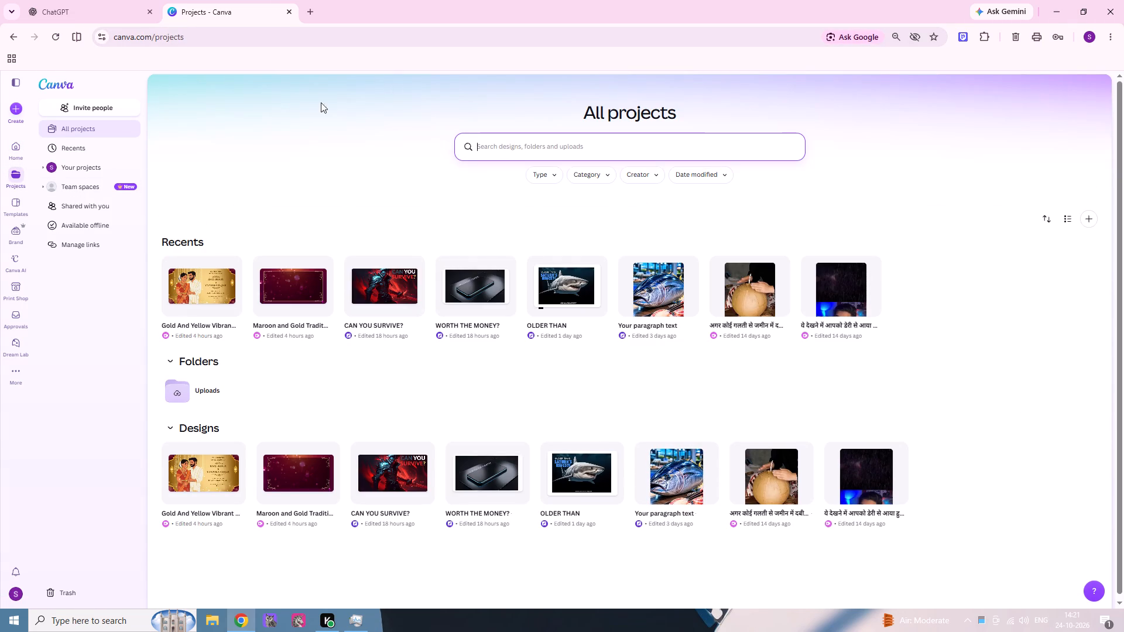
left_click(22, 211, "ctrl")
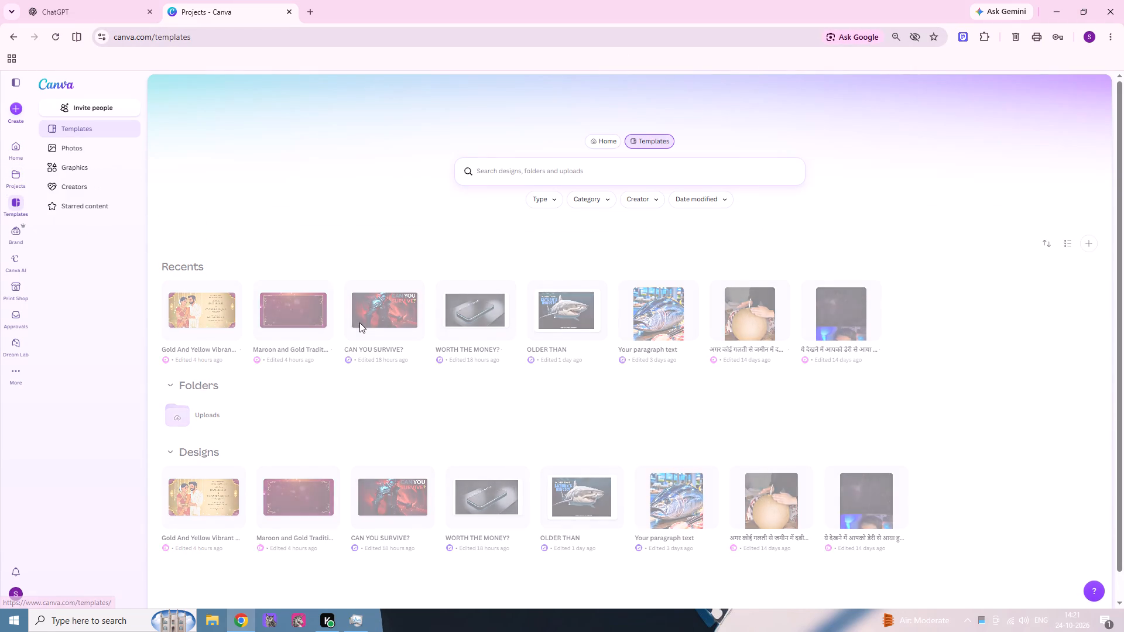
Switch to CapCut and create a new video project.
left_click(382, 623, "ctrl")
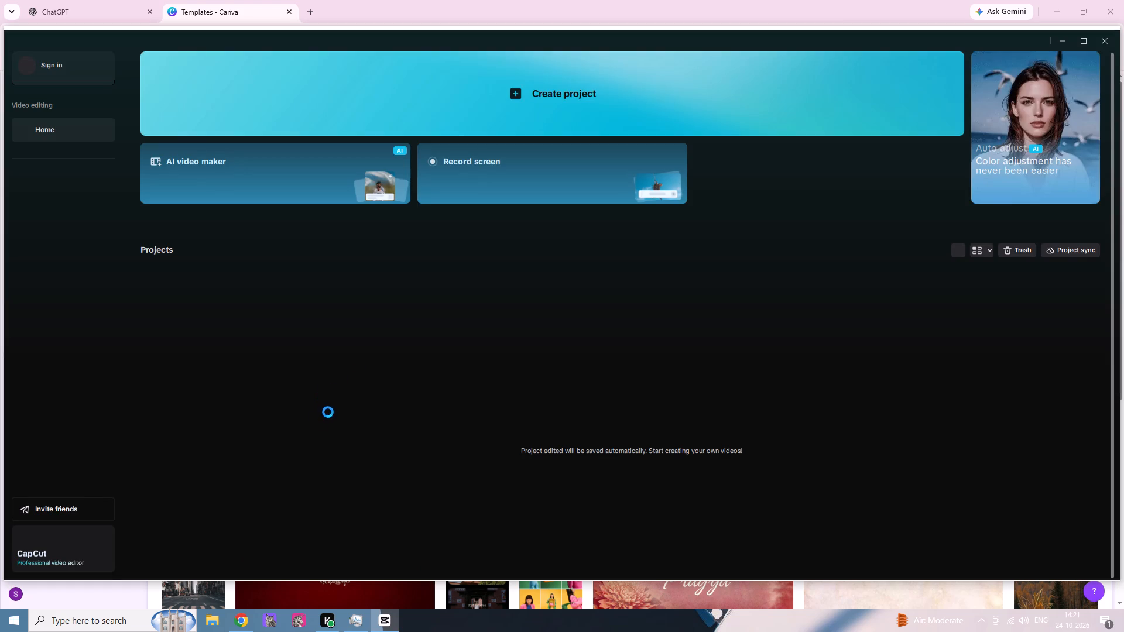
scroll(360, 357, "down", 2, "ctrl")
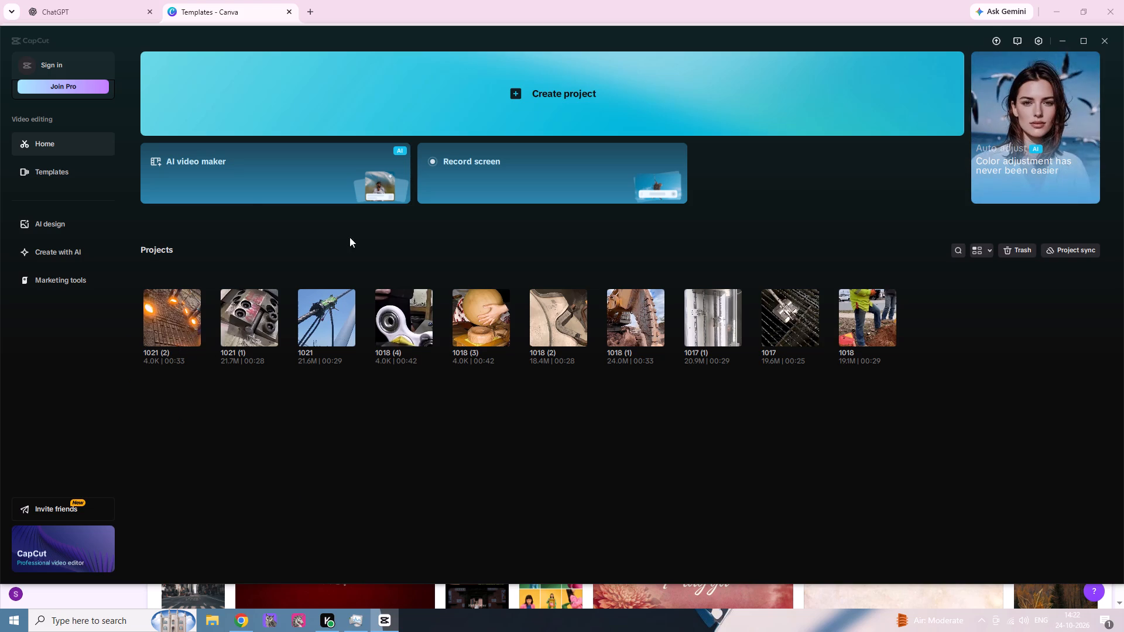
left_click(430, 107, "ctrl")
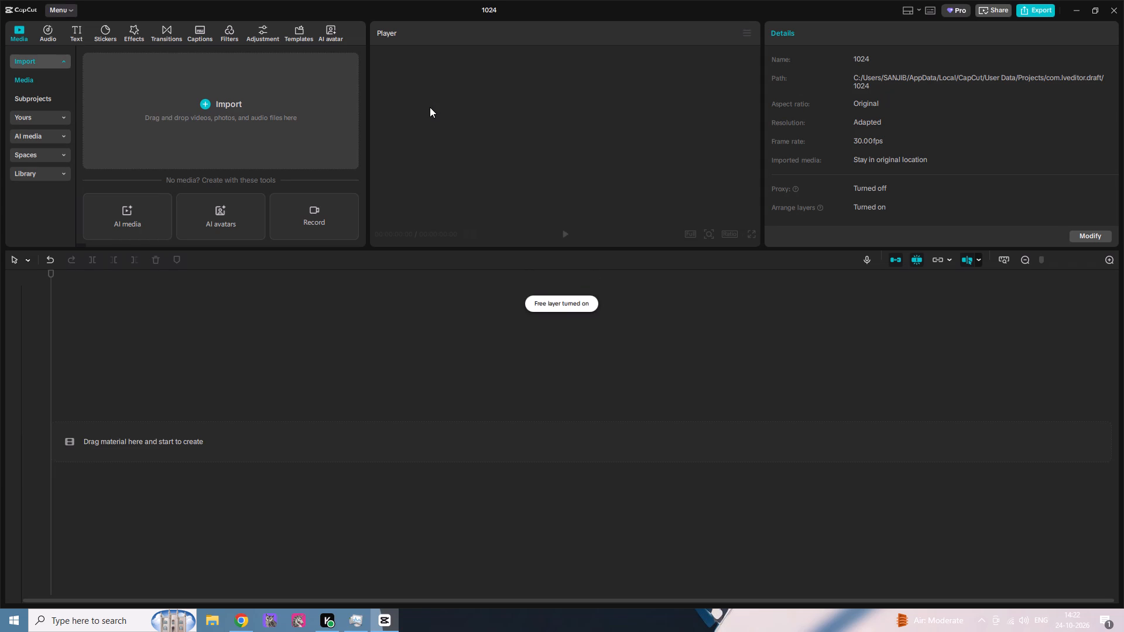
Import the TRUCK 1 video, the TRUCK 1.2. and TRUCK 1.2 audio files and Subscribe(MP4) from the THE NEW folder.
scroll(234, 36, "down", 1, "ctrl")
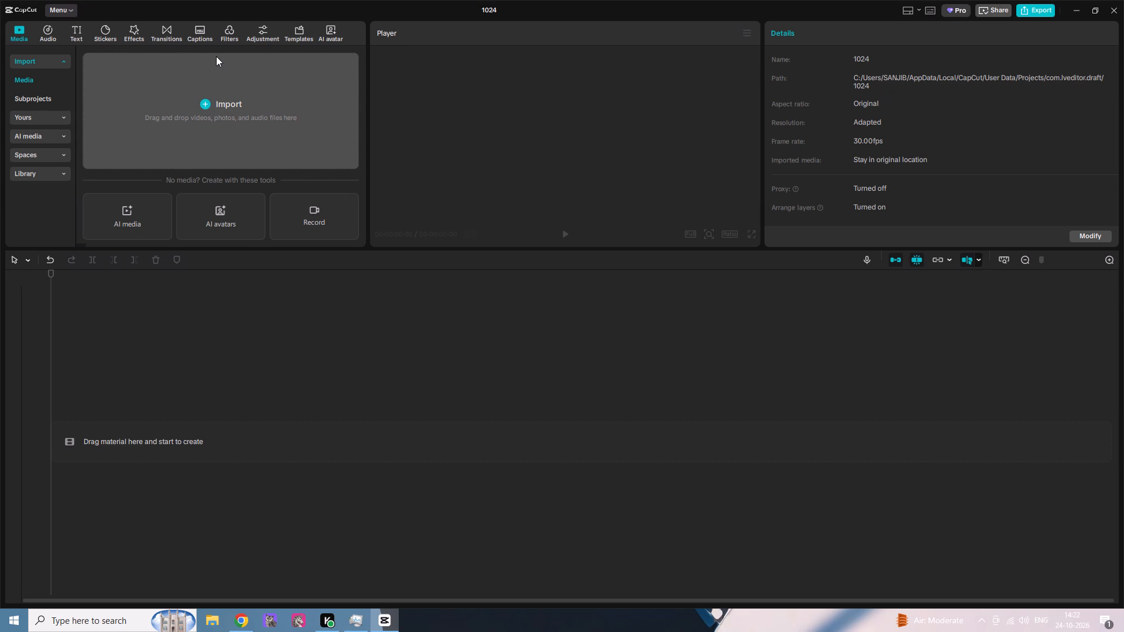
left_click(203, 116, "ctrl")
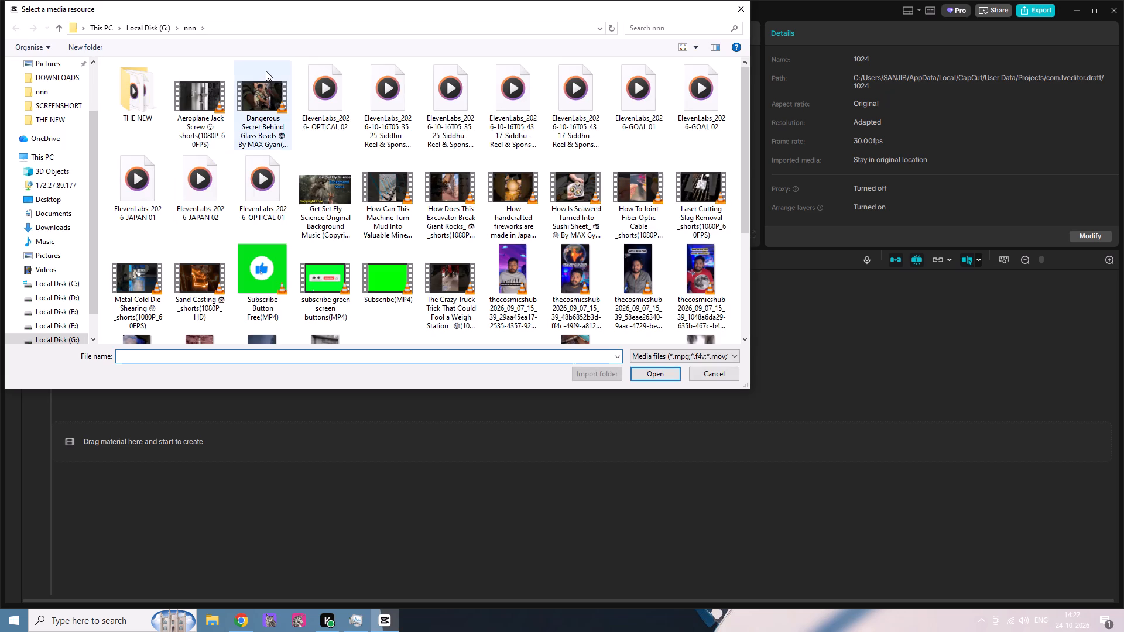
left_click(66, 96, "ctrl")
double_click(142, 108, "ctrl")
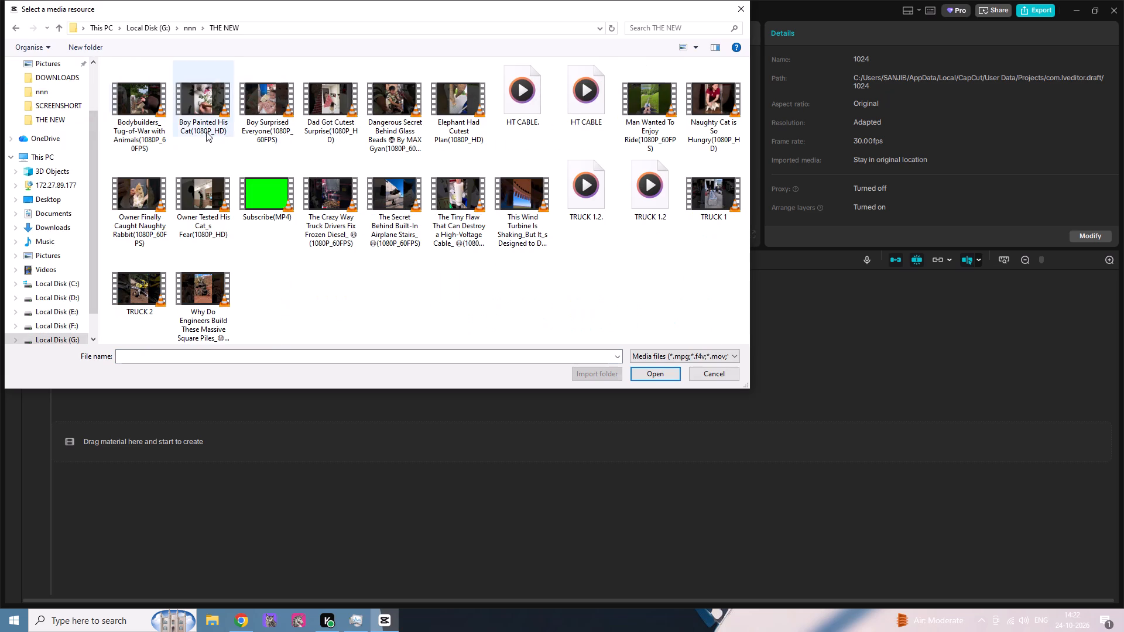
scroll(215, 148, "down", 1, "ctrl")
left_click(699, 200, "ctrl")
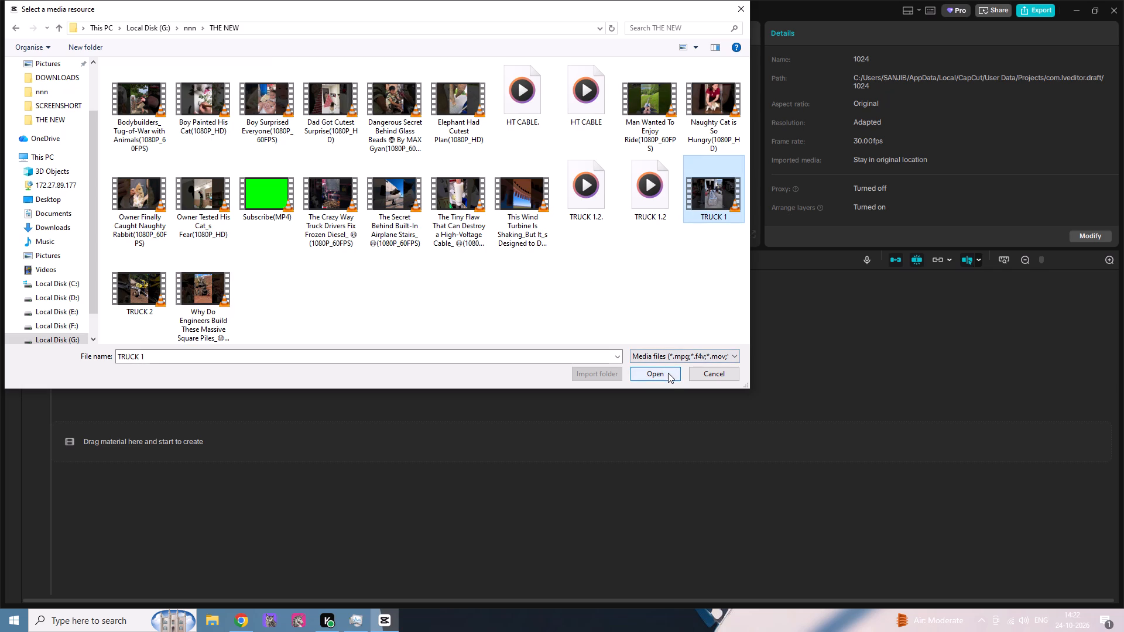
left_click(598, 206, "ctrl")
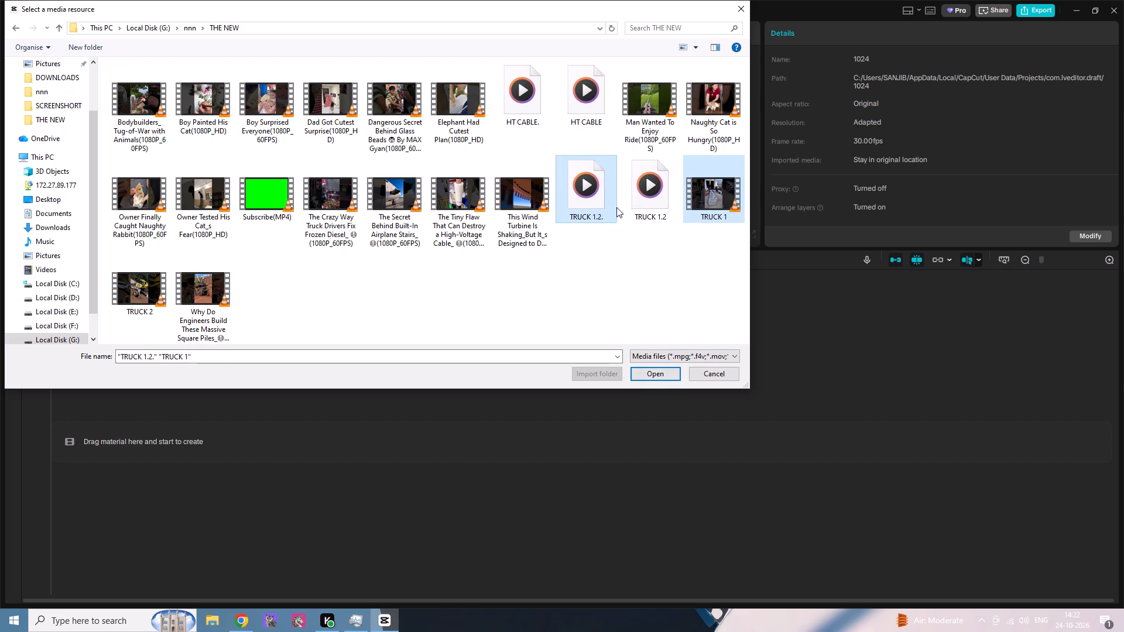
left_click(642, 211, "ctrl")
left_click(272, 219, "ctrl")
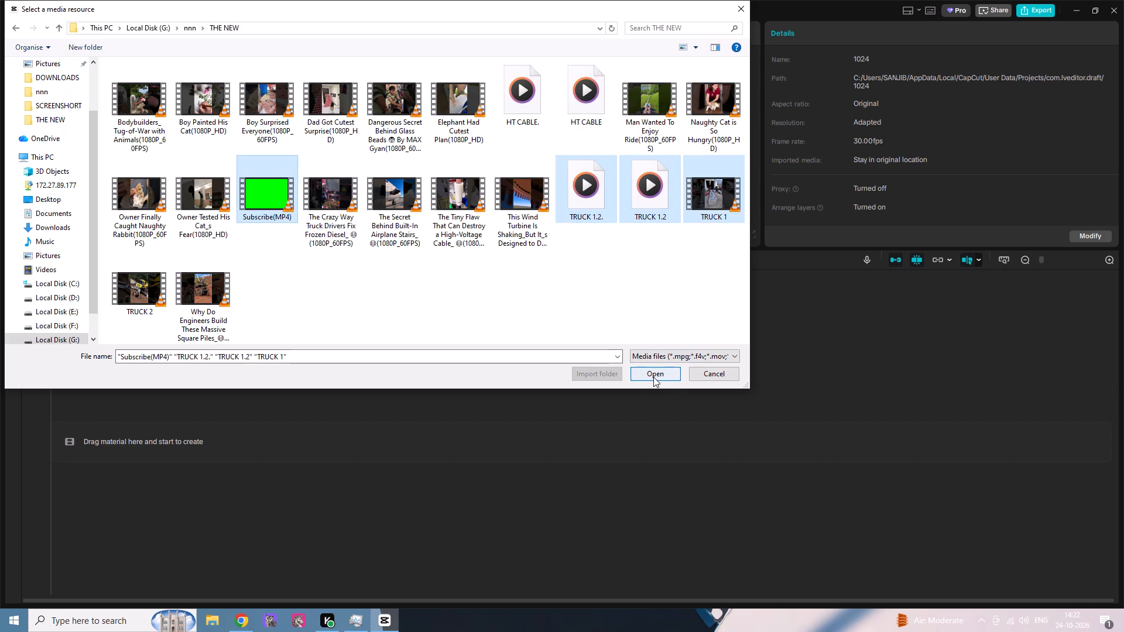
left_click(653, 377, "ctrl")
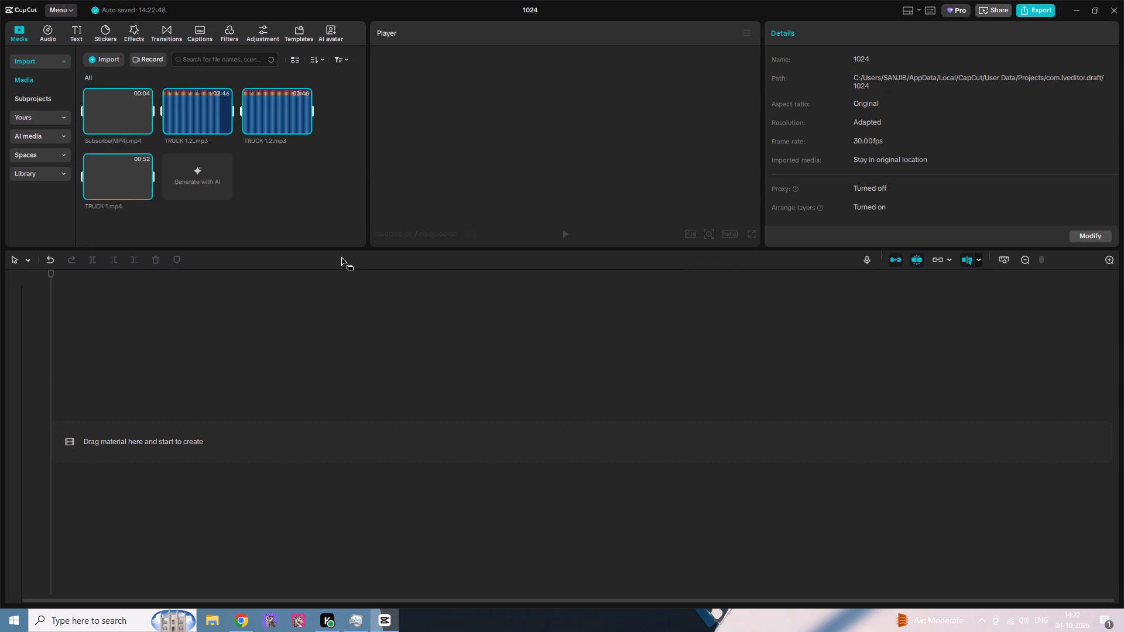
Set the headphone volume to 41.
left_click(1024, 621)
left_click(1004, 592)
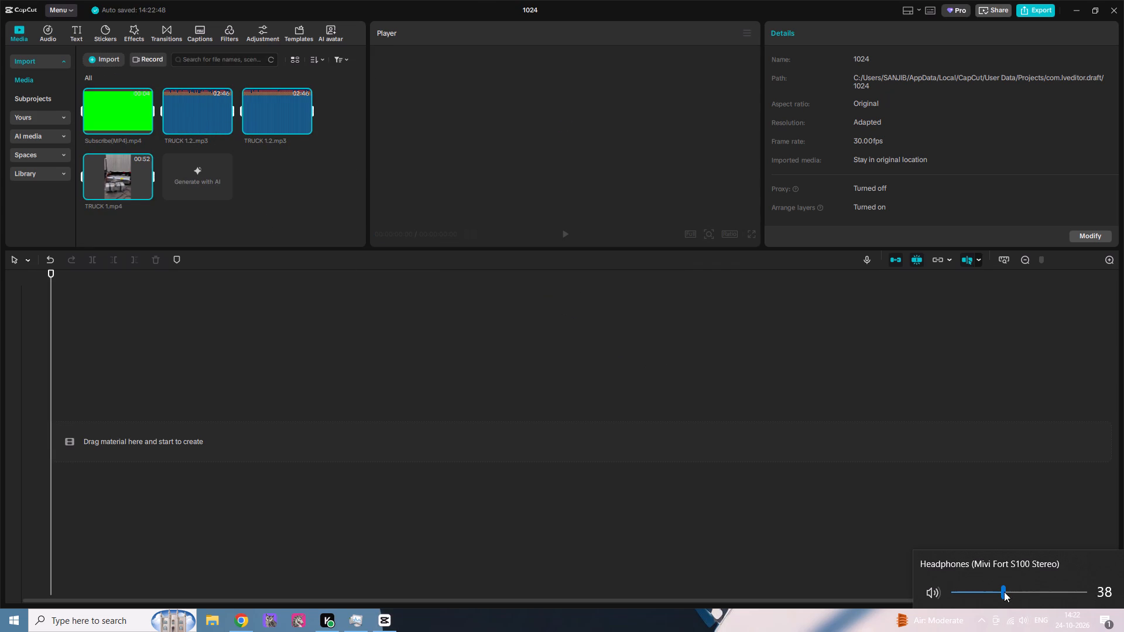
left_click(1007, 592)
left_click(706, 506)
Preview the TRUCK 1.2..mp3 audio in the media library and place it at the start of the timeline.
left_click(193, 121)
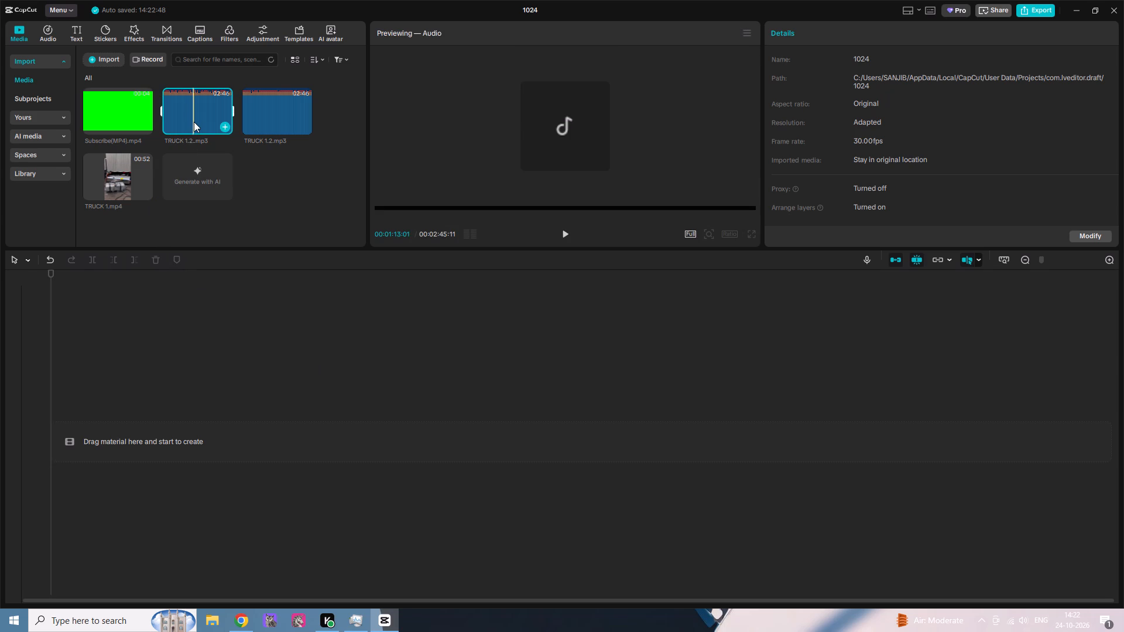
key("space")
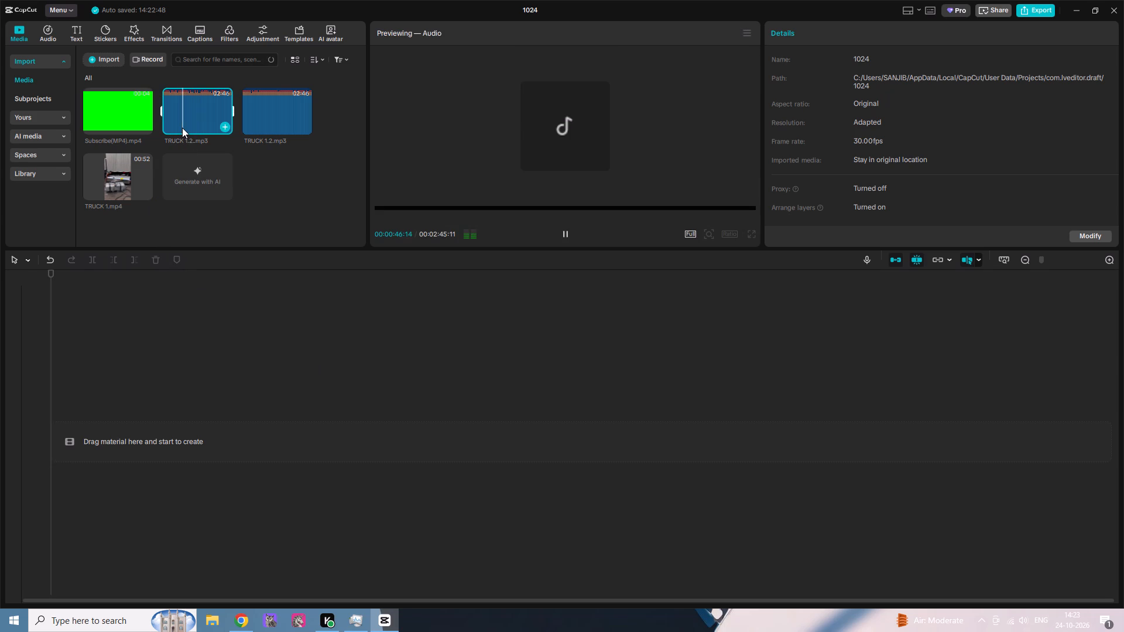
left_click(169, 128)
left_click(166, 128)
key("space")
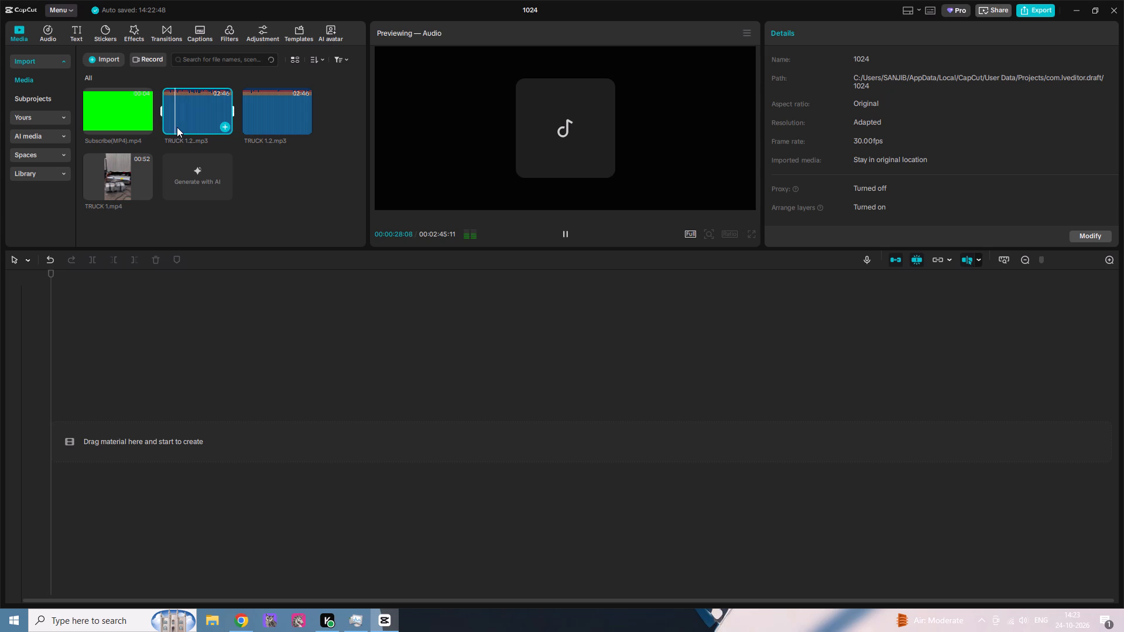
key("space")
left_click_drag(190, 125, 139, 415)
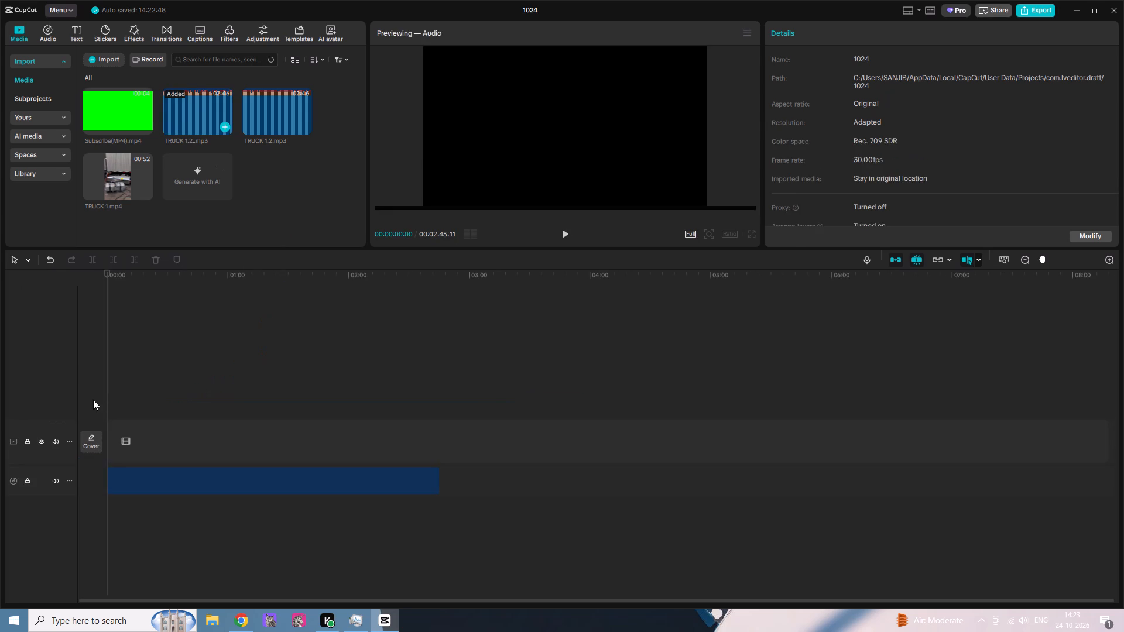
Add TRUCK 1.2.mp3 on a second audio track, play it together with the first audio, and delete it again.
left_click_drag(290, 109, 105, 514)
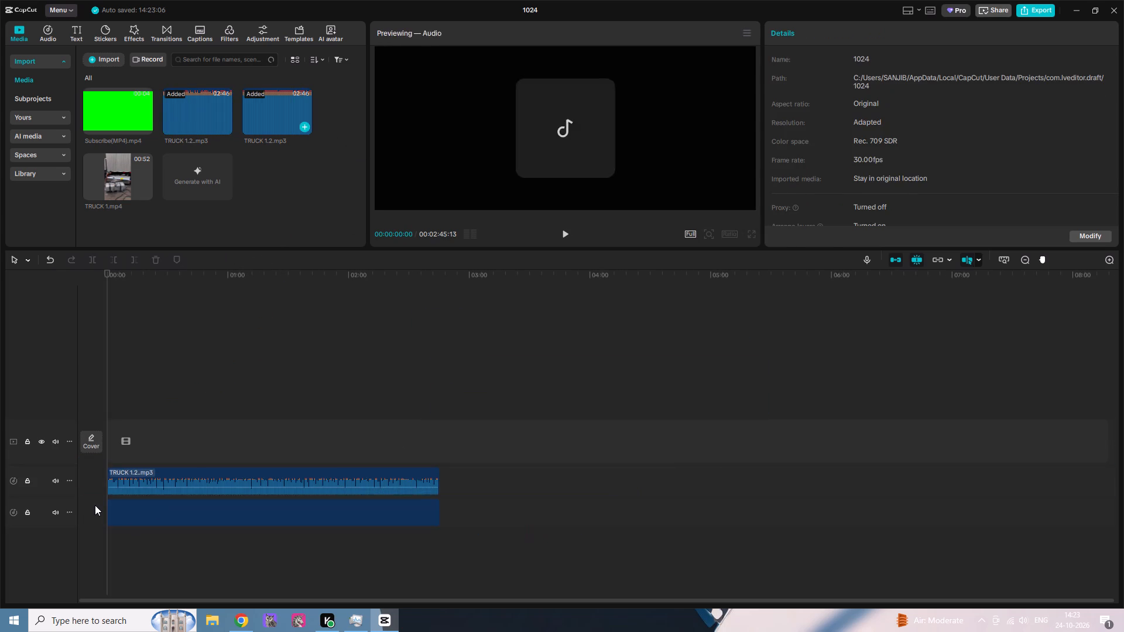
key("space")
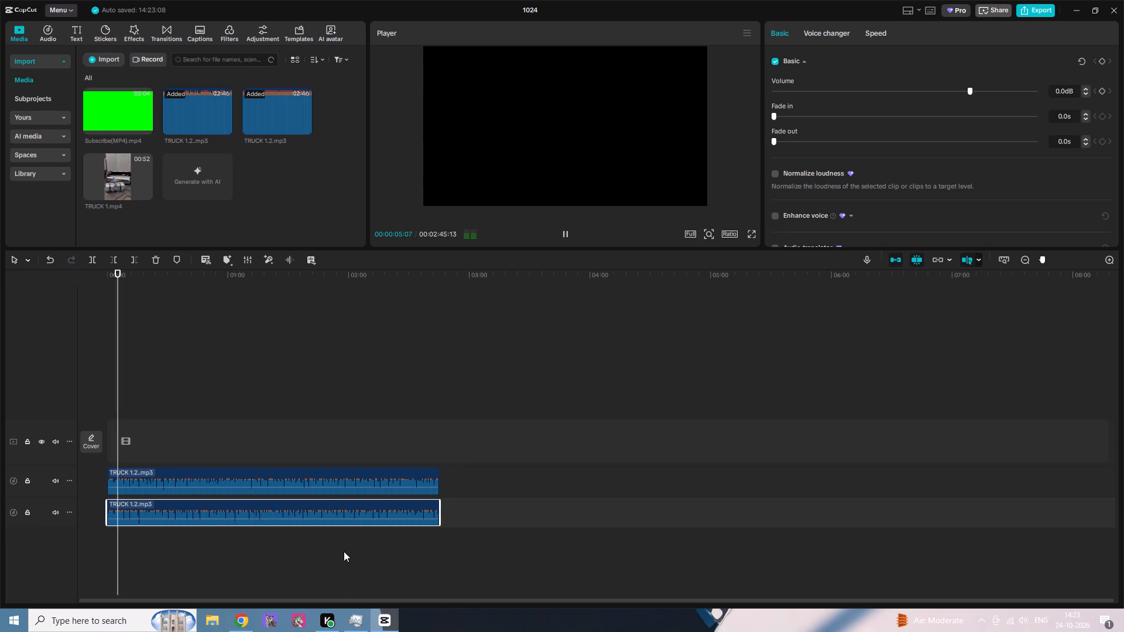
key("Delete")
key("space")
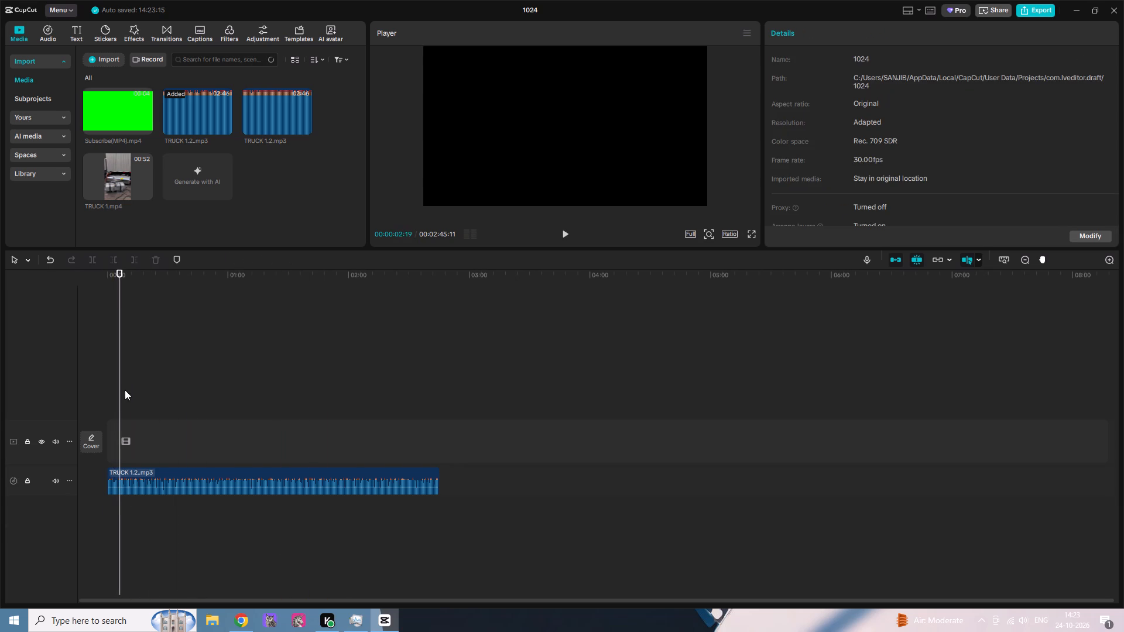
Place the TRUCK 1.mp4 clip at the start of the main video track, above the audio.
left_click_drag(122, 276, 11, 280)
key("space")
left_click_drag(109, 187, 193, 487)
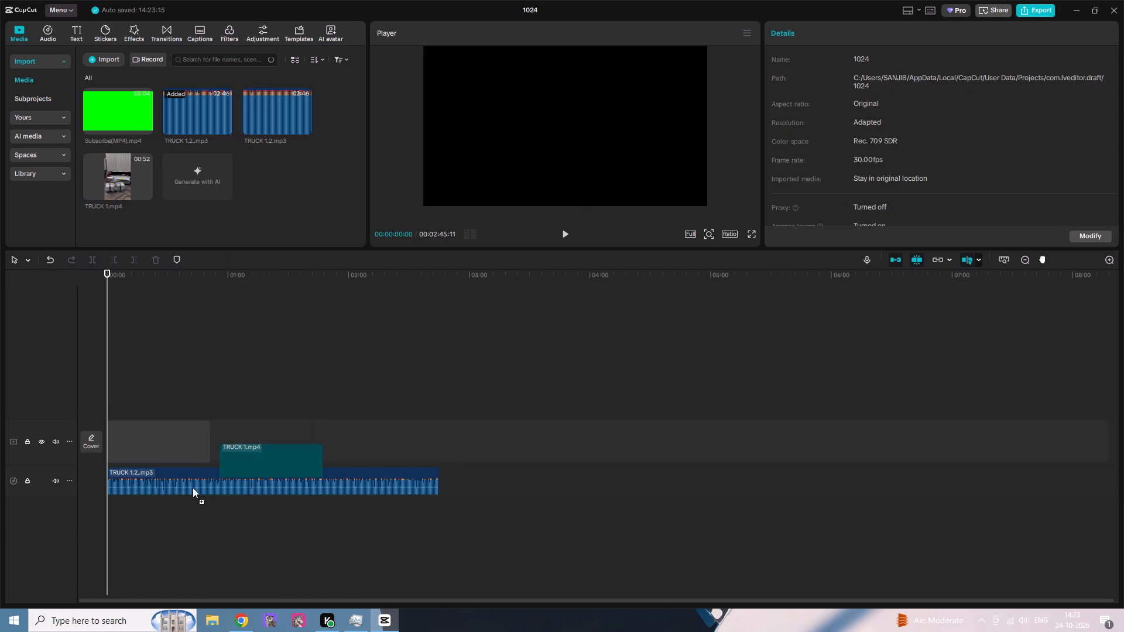
left_click_drag(193, 487, 97, 445)
Play the timeline from the start and near the end of the video clip to check footage and voice-over together.
scroll(107, 523, "up", 2, "ctrl")
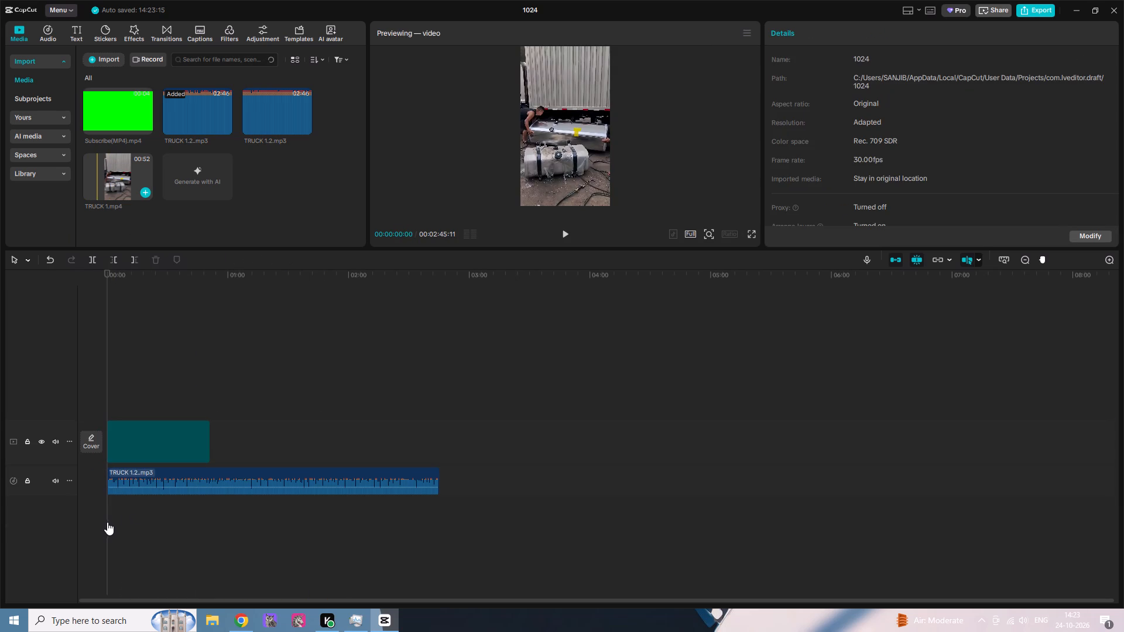
scroll(107, 522, "up", 6, "ctrl")
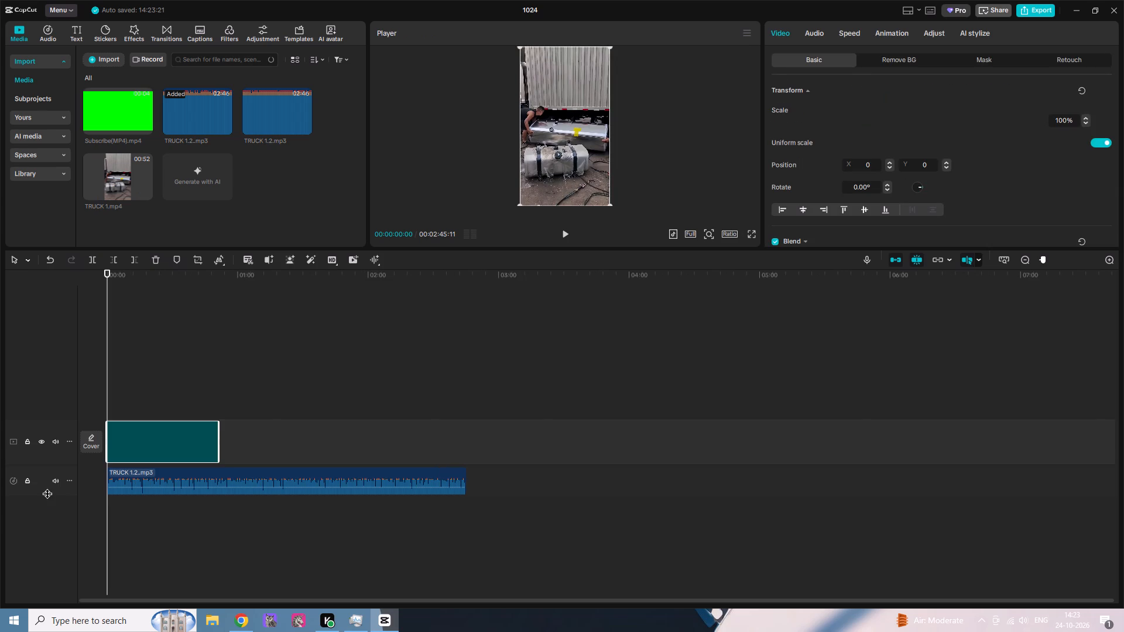
scroll(140, 510, "up", 6, "ctrl")
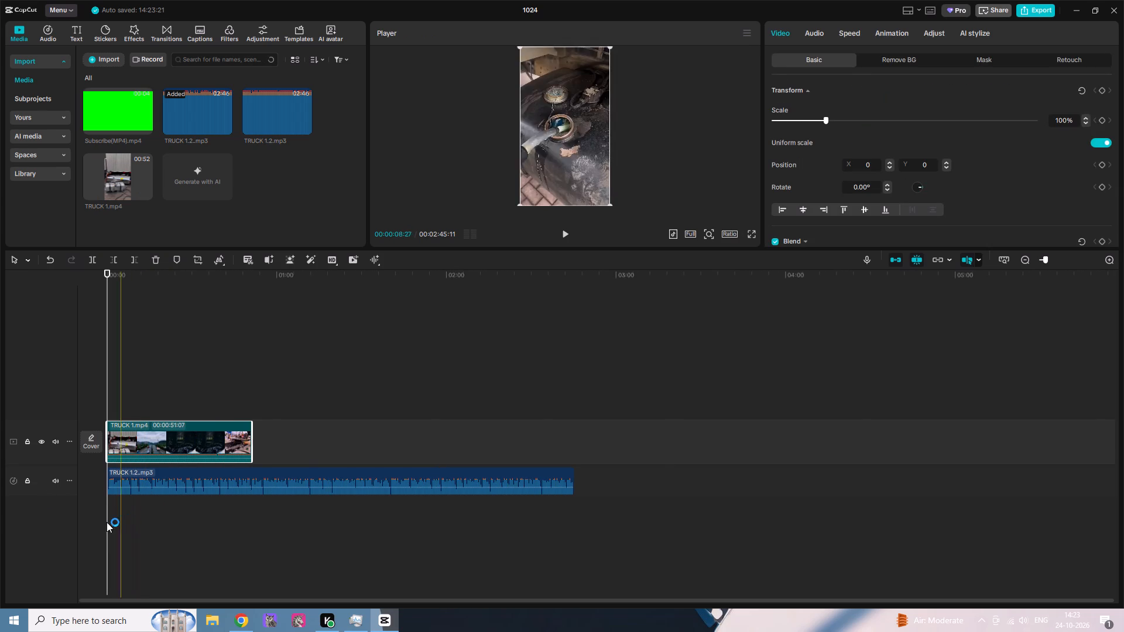
scroll(107, 522, "up", 19, "ctrl")
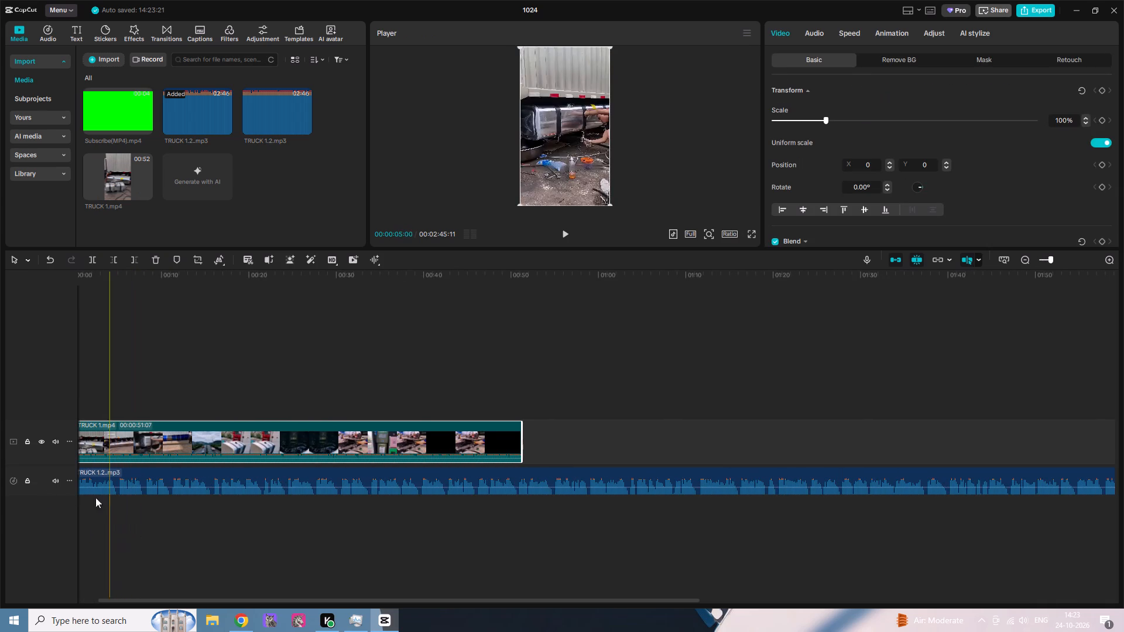
left_click_drag(101, 272, 35, 276)
key("space")
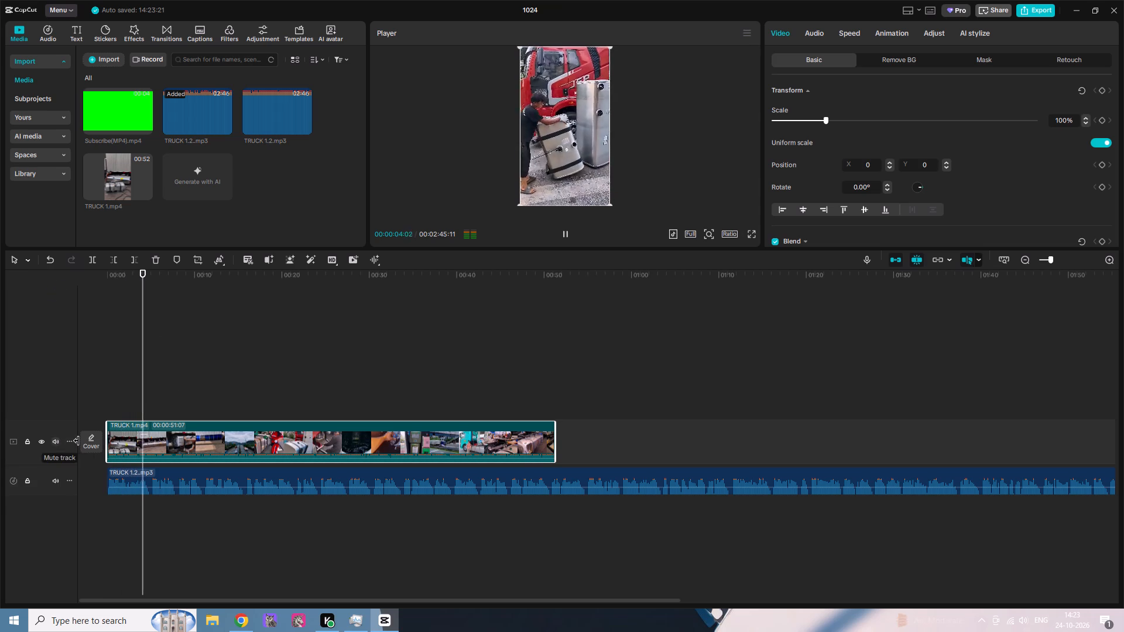
scroll(510, 471, "down", 1)
scroll(267, 540, "up", 4, "ctrl")
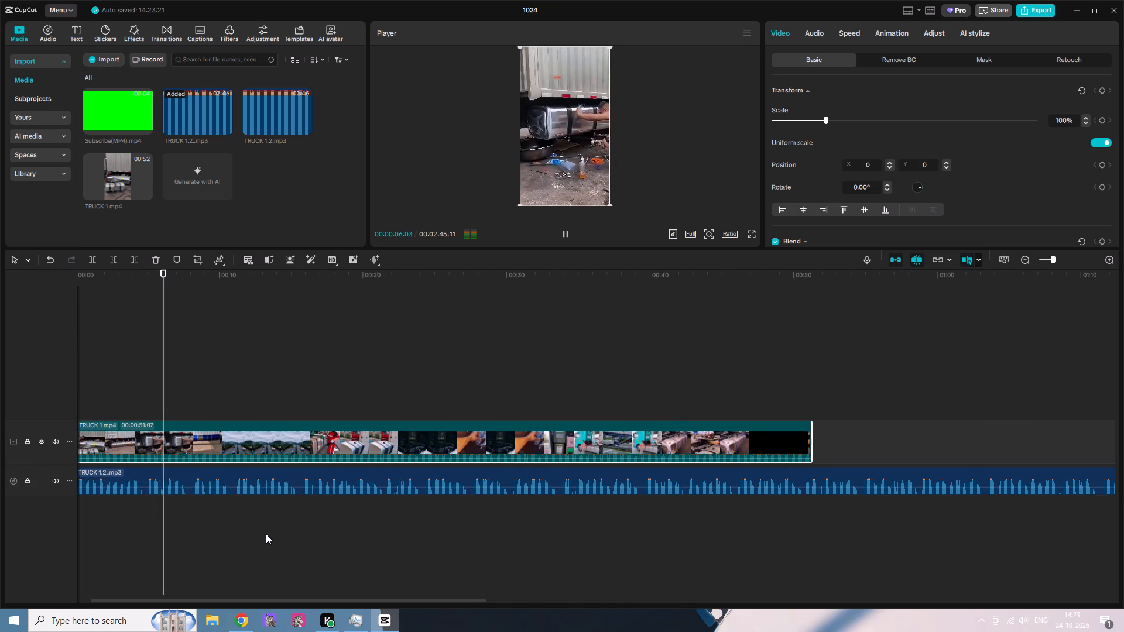
scroll(267, 533, "down", 3, "ctrl")
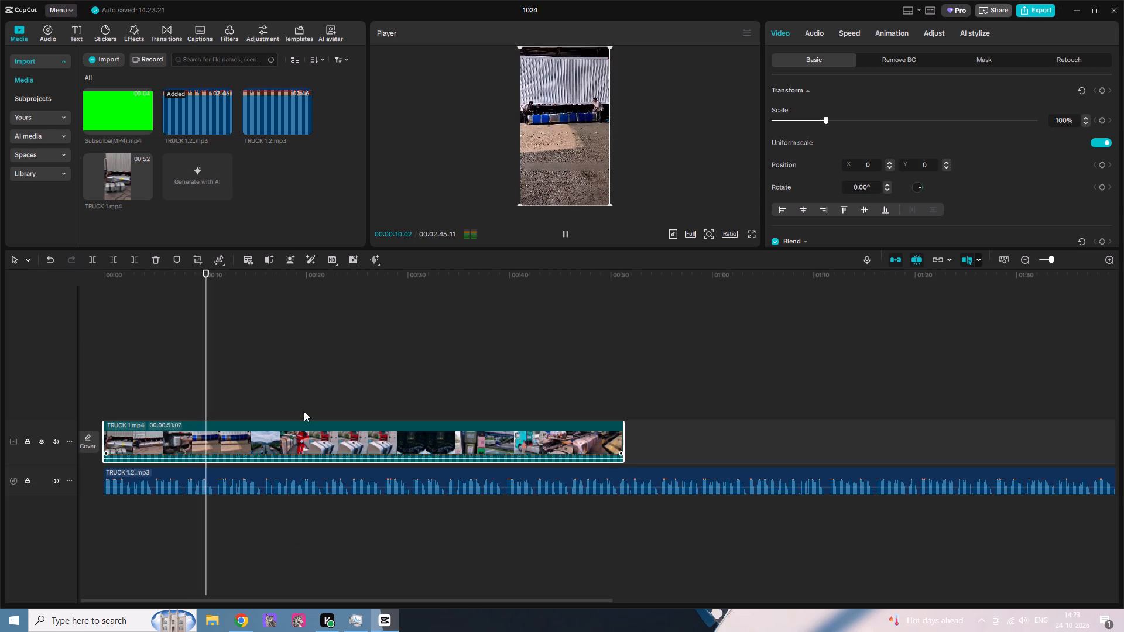
left_click_drag(218, 276, 577, 289)
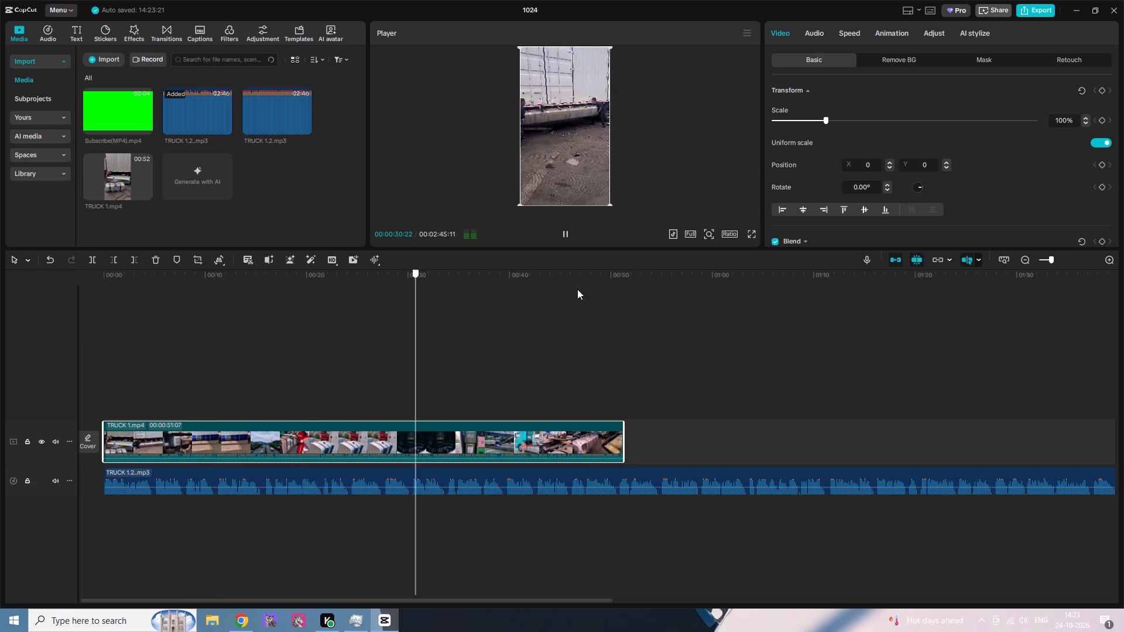
left_click_drag(577, 289, 591, 289)
key("space")
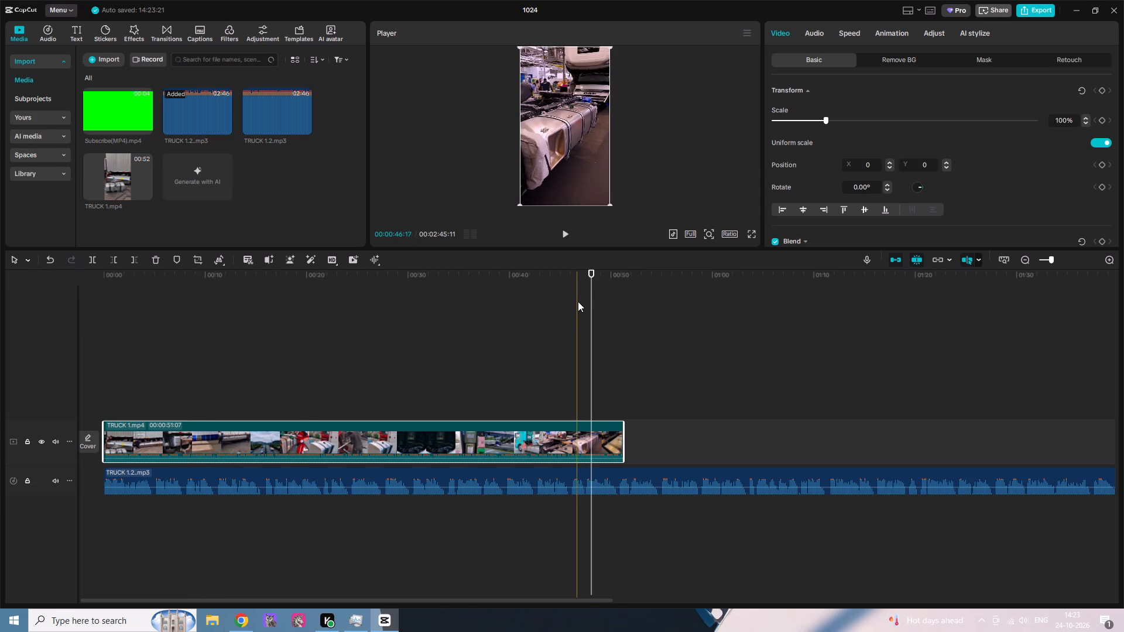
key("space")
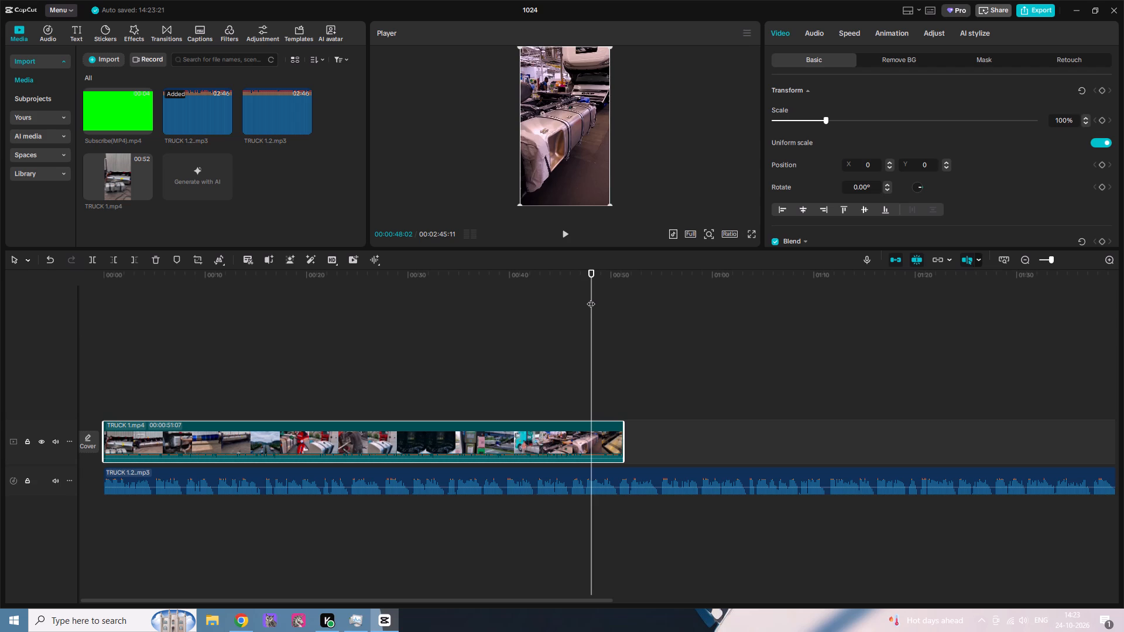
left_click(568, 232)
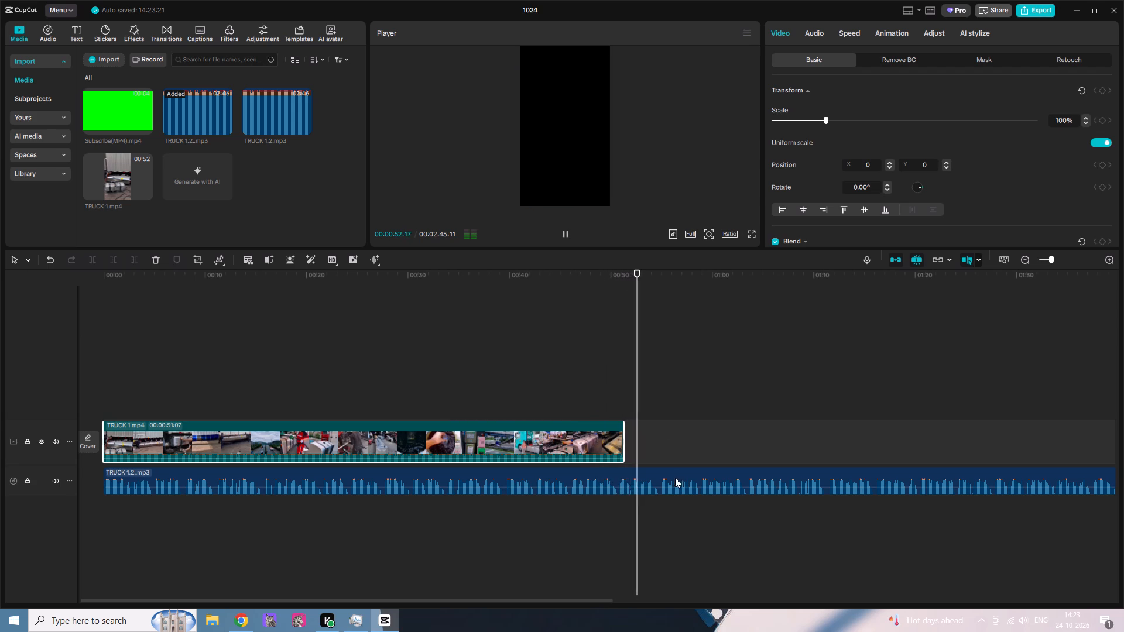
Listen to the audio beyond the end of the video clip, around 01:11, to locate the cut point.
scroll(674, 512, "up", 3, "ctrl")
left_click_drag(554, 600, 556, 600)
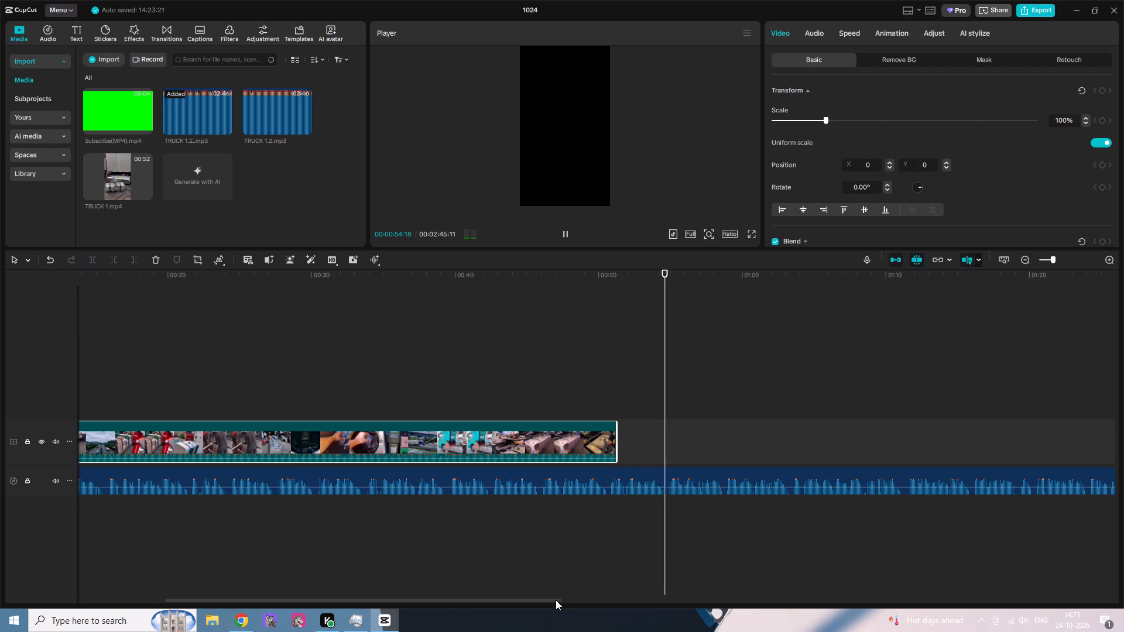
left_click_drag(556, 600, 595, 597)
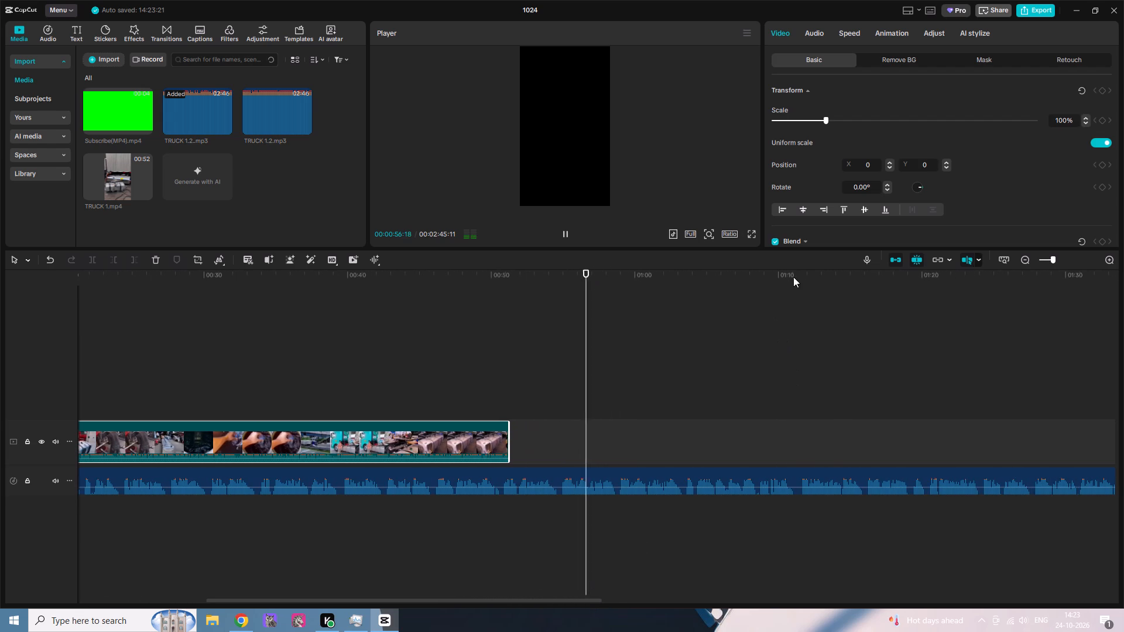
left_click(791, 281)
key("space")
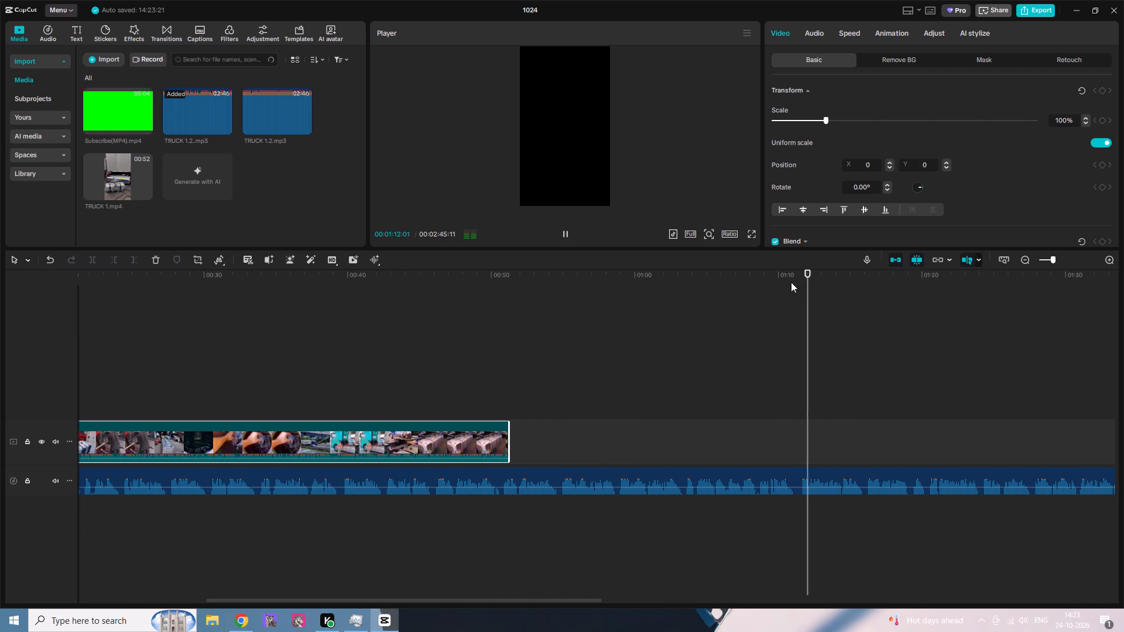
scroll(842, 530, "up", 4, "ctrl")
key("ctrl+space")
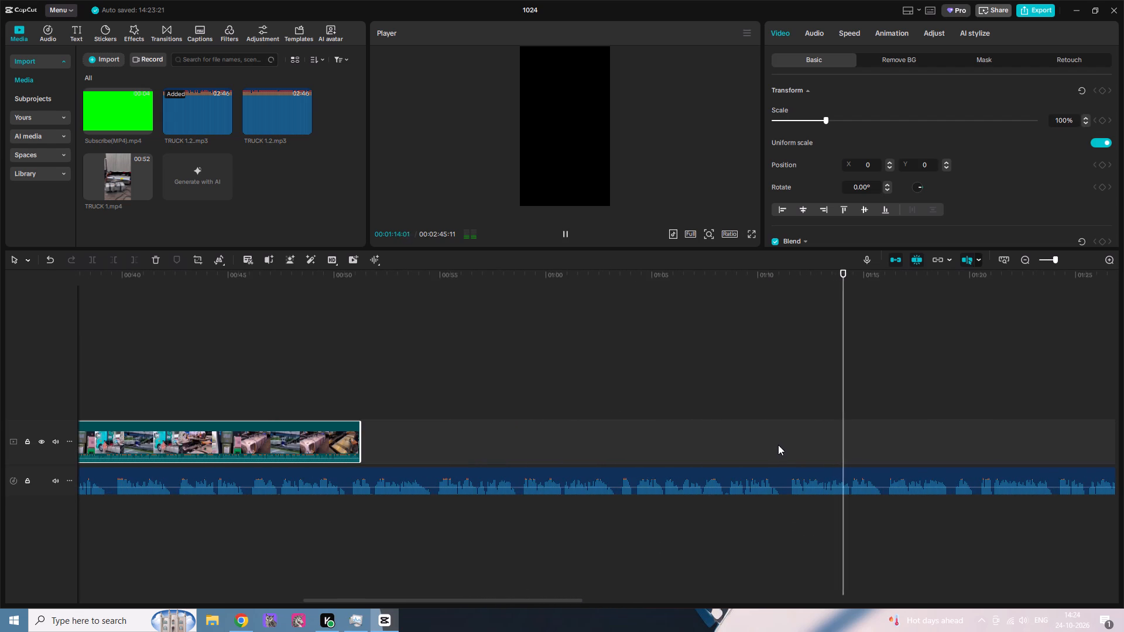
key("space")
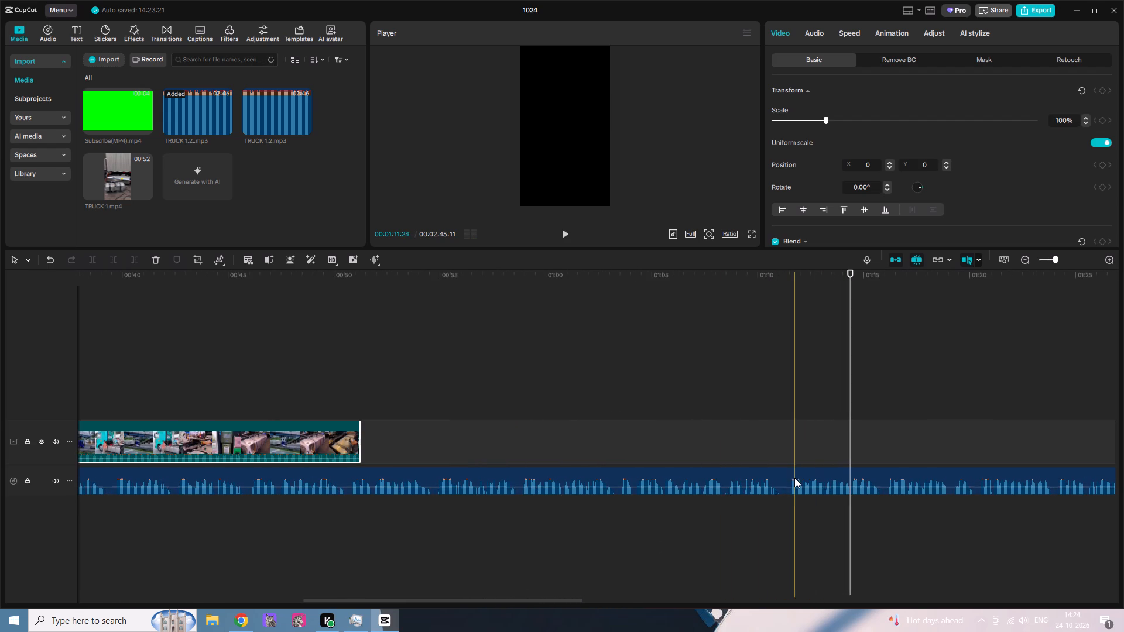
Split the TRUCK 1.2..mp3 audio in the pause at about 00:01:10:26 and delete everything after the cut.
left_click(787, 471)
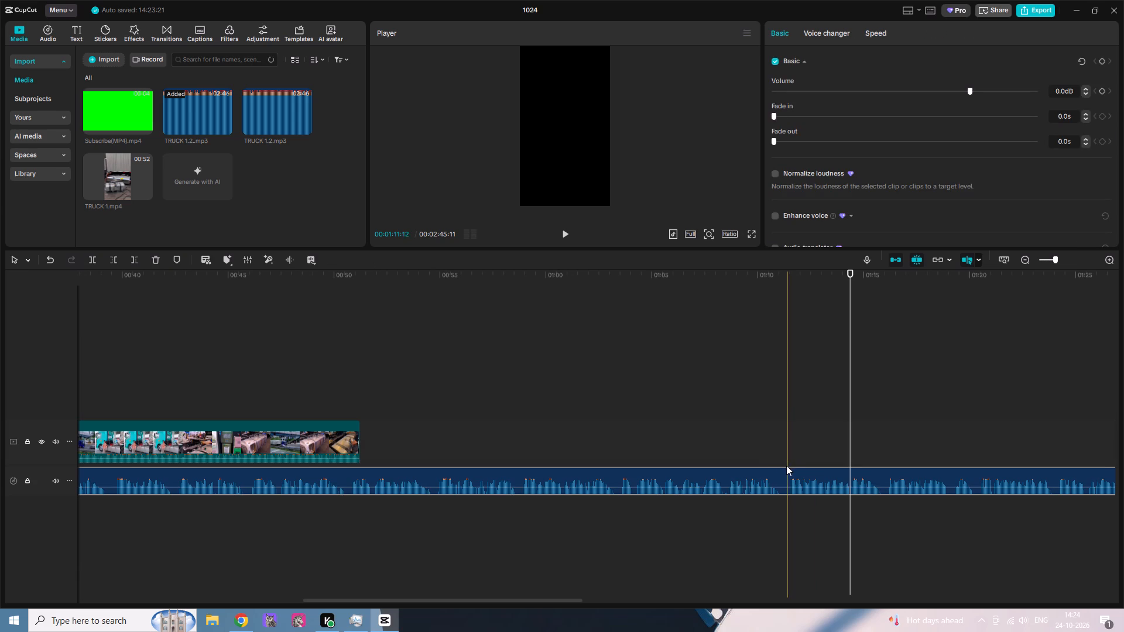
key("ctrl+b")
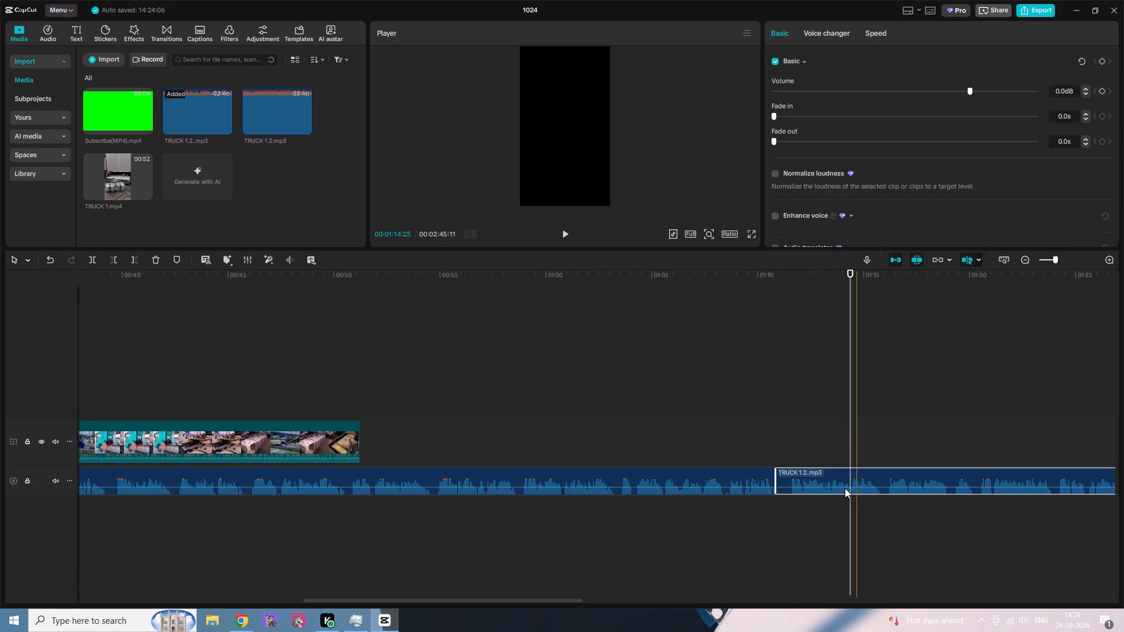
scroll(796, 539, "up", 20, "ctrl")
scroll(796, 539, "up", 12, "ctrl")
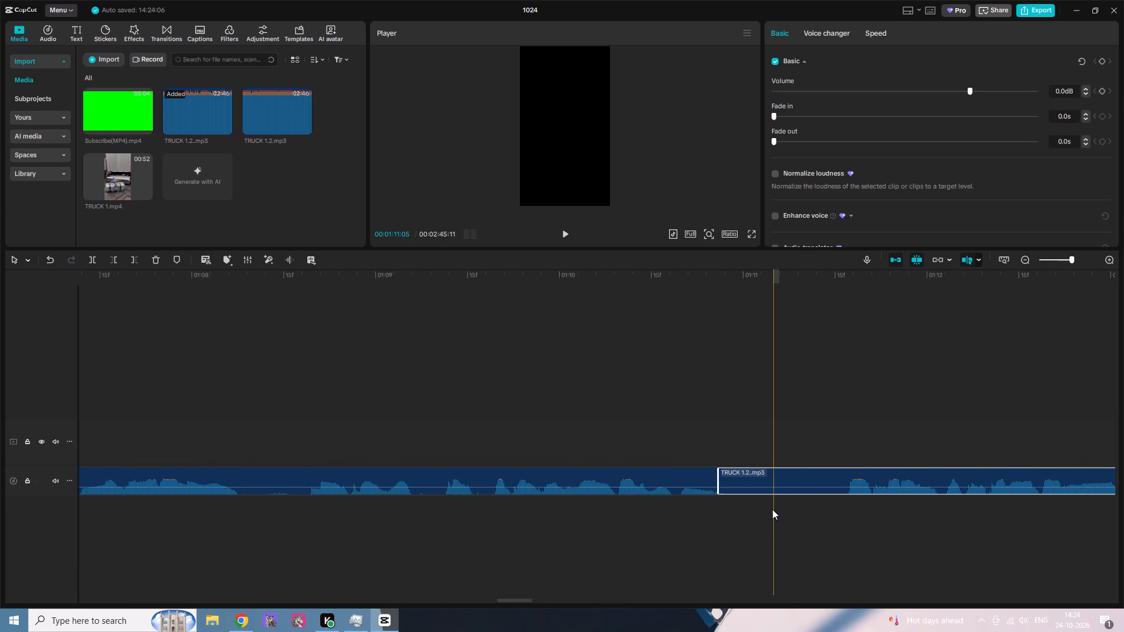
scroll(772, 509, "up", 14, "ctrl")
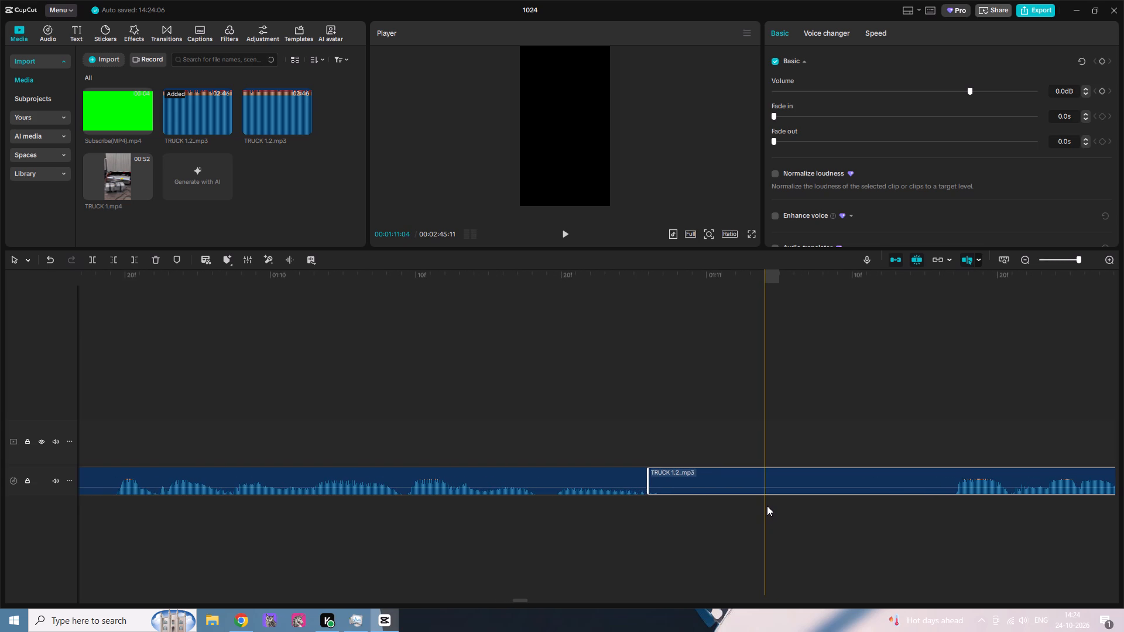
key("Delete")
Raise the volume of the trimmed TRUCK 1.2..mp3 voice-over clip to 13.0 dB.
scroll(751, 505, "down", 7, "ctrl")
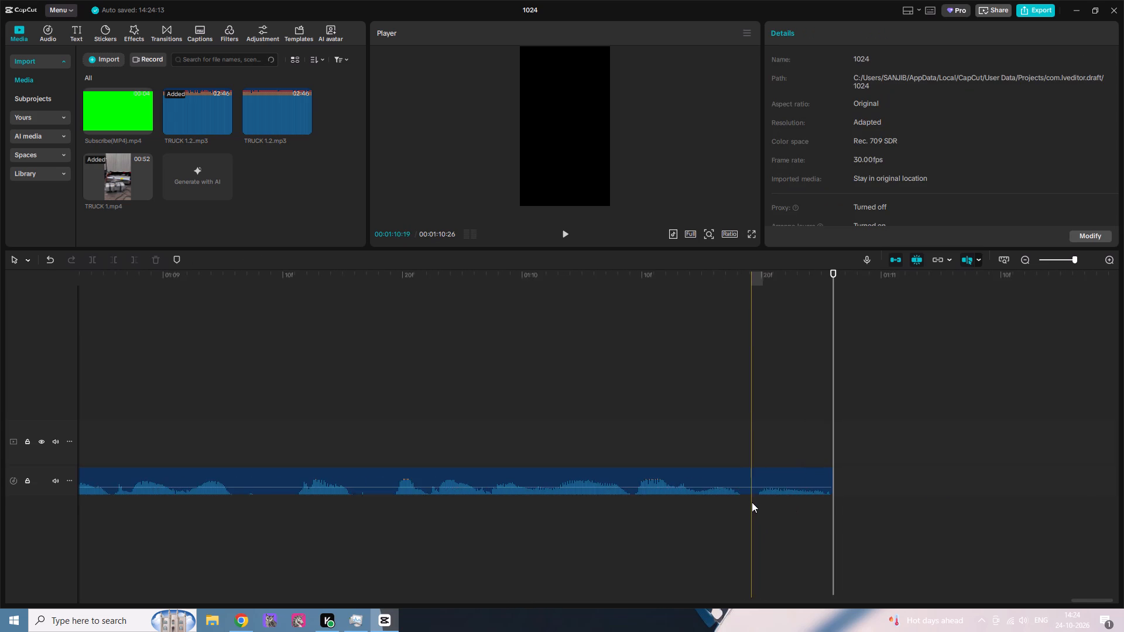
scroll(752, 502, "down", 20, "ctrl")
scroll(752, 502, "down", 20, "ctrl")
scroll(752, 502, "down", 13, "ctrl")
middle_click(752, 508, "ctrl")
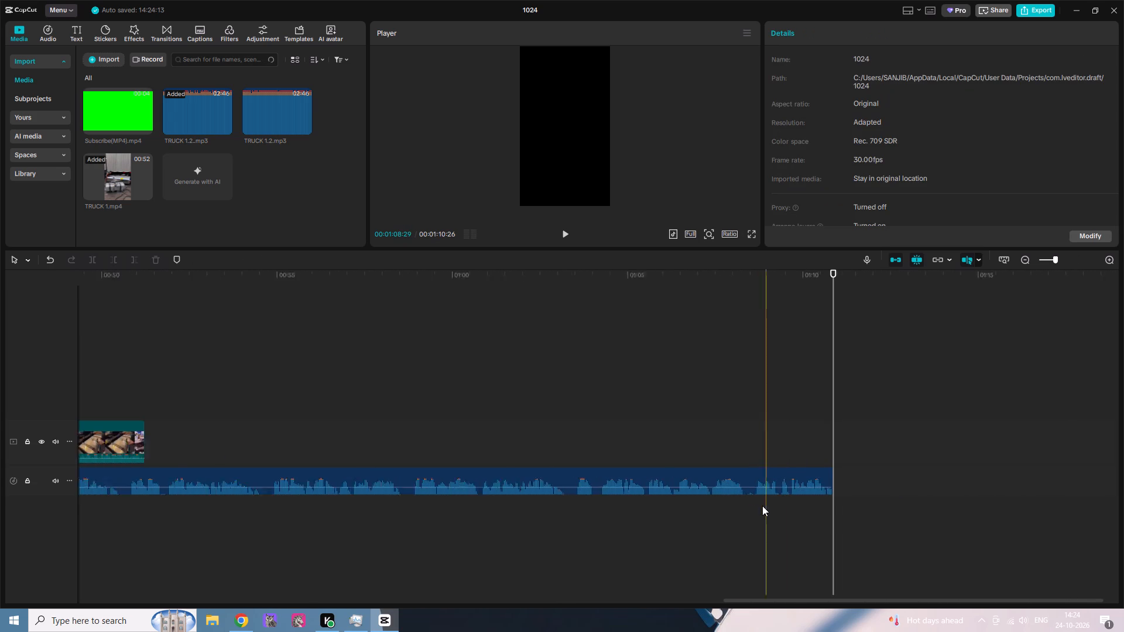
scroll(768, 499, "down", 20, "ctrl")
scroll(768, 499, "down", 11, "ctrl")
scroll(561, 525, "up", 8, "ctrl")
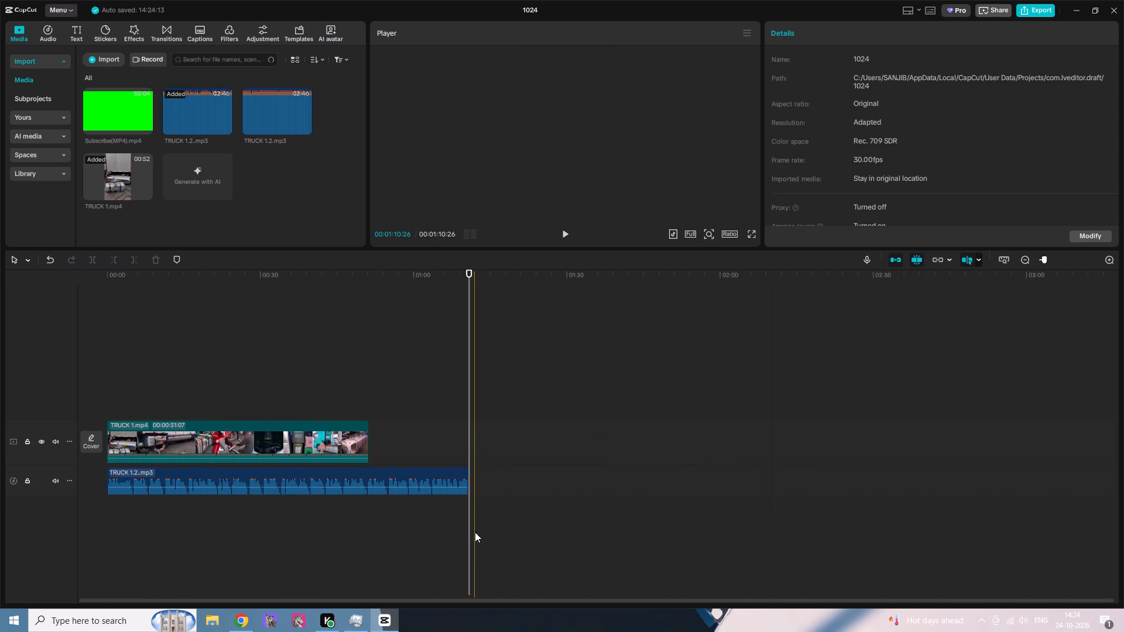
scroll(475, 532, "up", 2, "ctrl")
left_click_drag(605, 273, 0, 342)
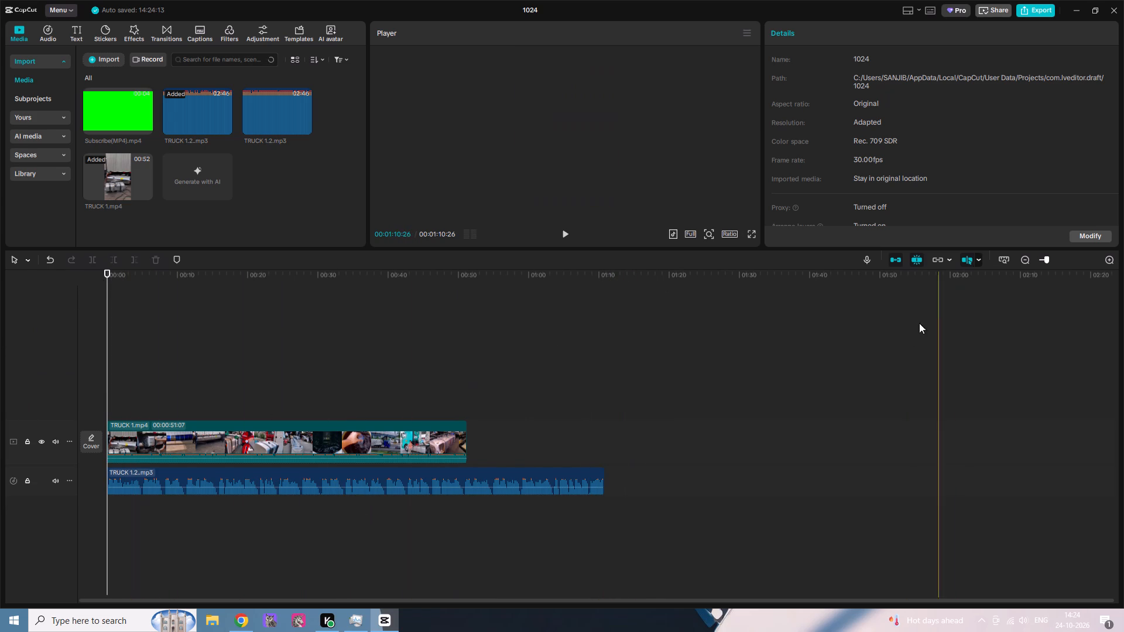
scroll(123, 472, "up", 15, "ctrl")
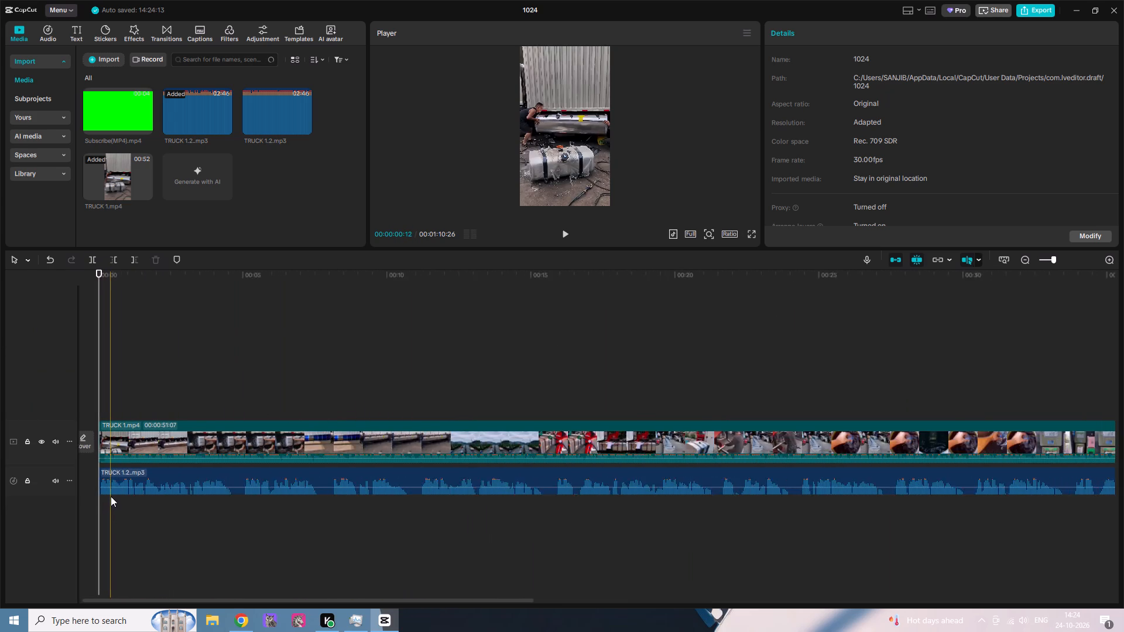
scroll(111, 496, "up", 8, "ctrl")
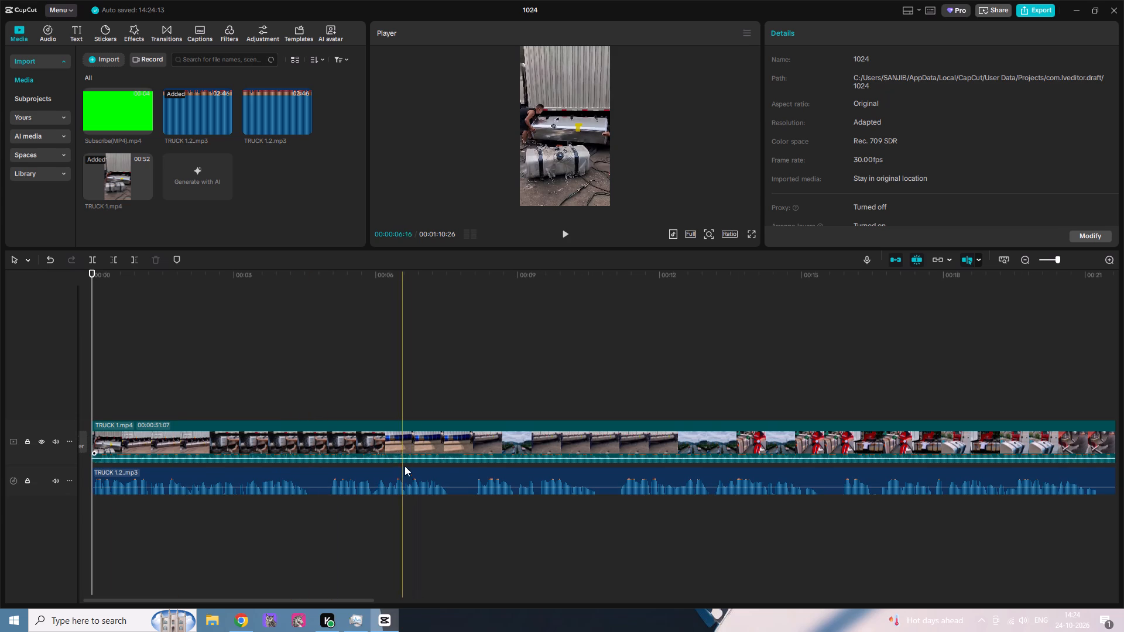
left_click_drag(409, 487, 411, 482)
left_click(1081, 94)
triple_click(1085, 94)
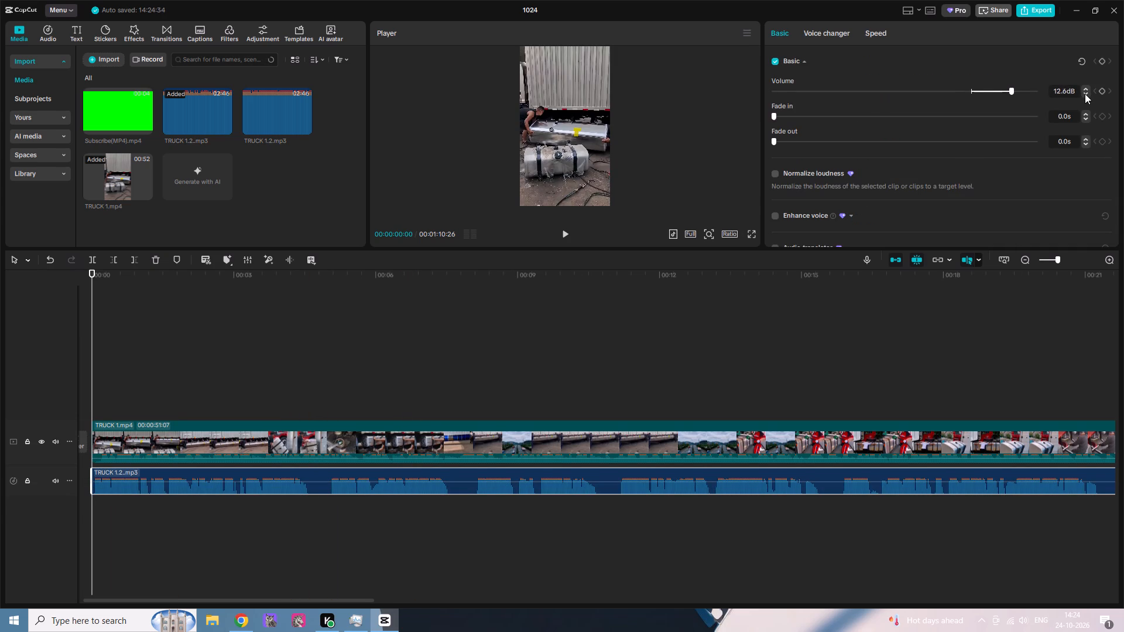
left_click(1085, 94)
triple_click(1084, 88)
double_click(1084, 88)
left_click(1084, 88)
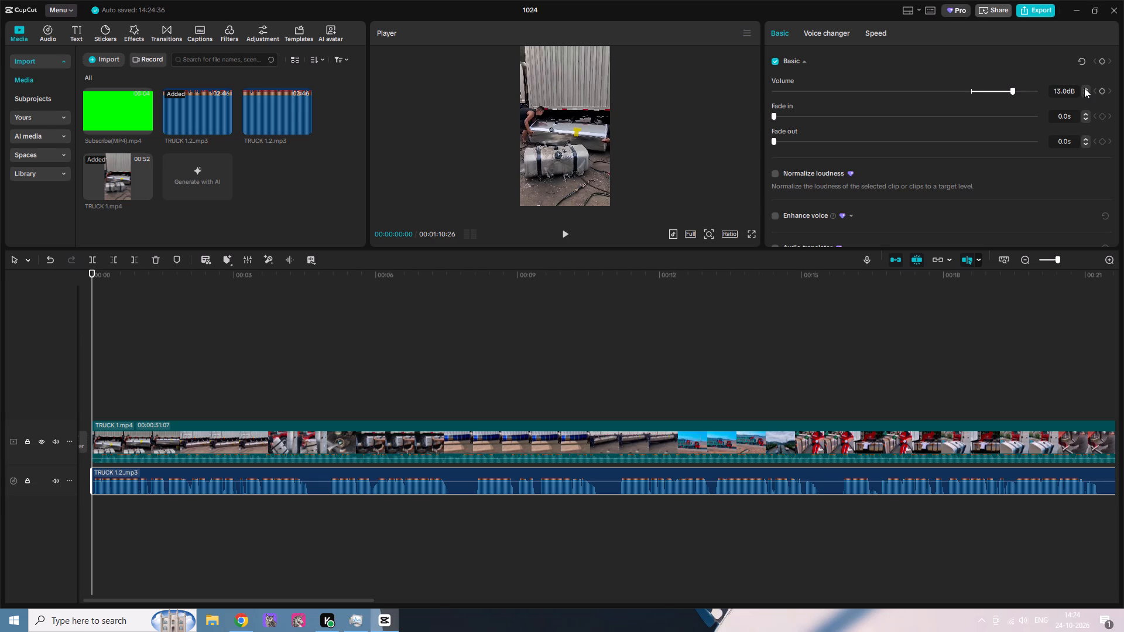
Split the voice-over audio one frame after the timeline start, at 00:00:00:01, just before the speech begins.
scroll(57, 536, "up", 10, "ctrl")
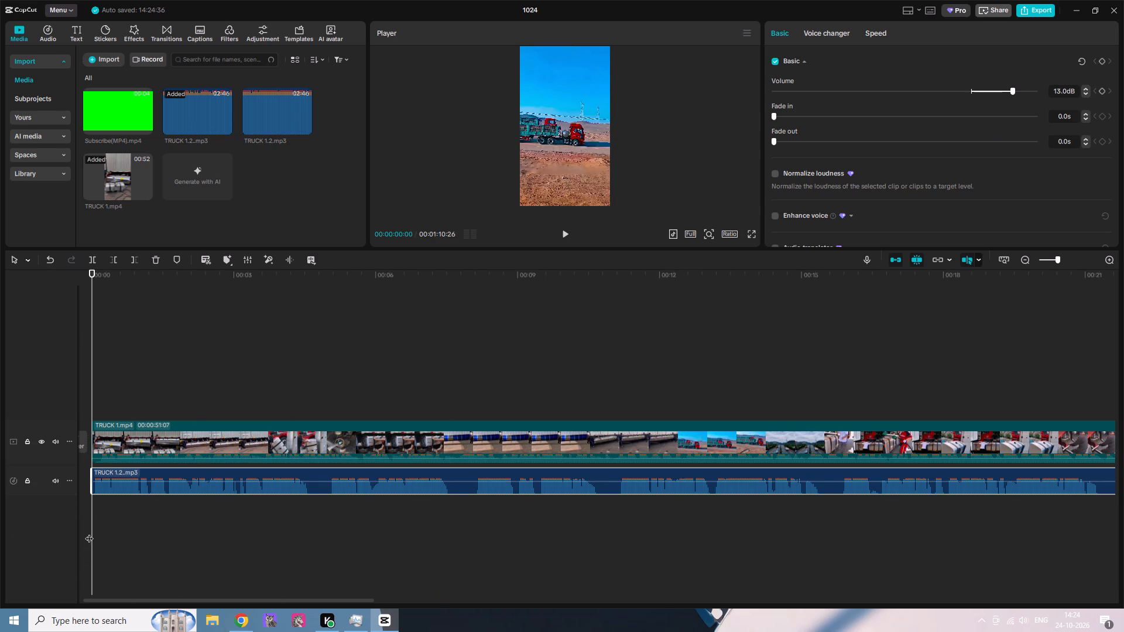
scroll(89, 533, "up", 20, "ctrl")
scroll(89, 533, "up", 4, "ctrl")
scroll(115, 533, "down", 13, "ctrl")
left_click_drag(126, 269, 0, 272, "ctrl")
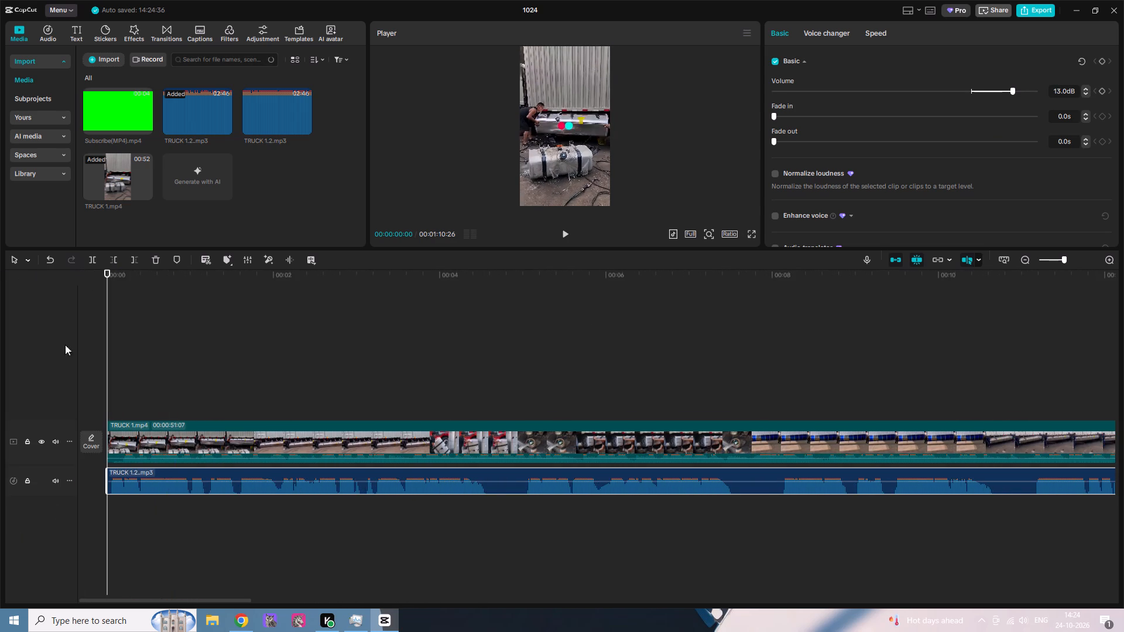
scroll(149, 505, "up", 11, "ctrl")
scroll(118, 540, "up", 18, "ctrl")
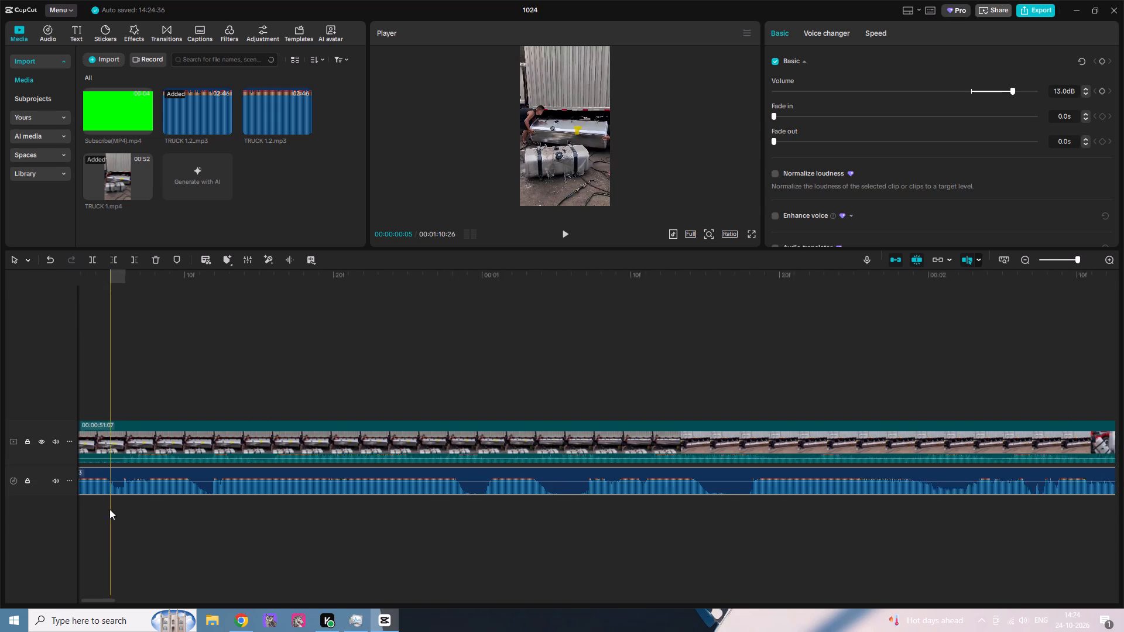
scroll(109, 509, "up", 2, "ctrl")
left_click_drag(109, 279, 0, 291)
scroll(147, 542, "up", 6, "ctrl")
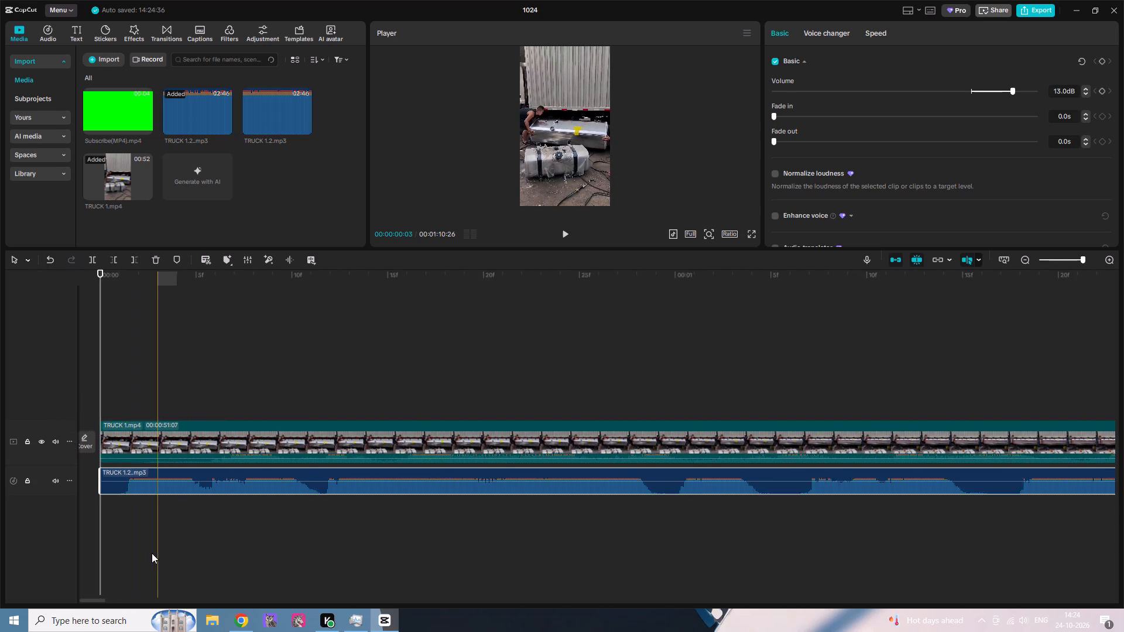
scroll(152, 553, "up", 6, "ctrl")
scroll(89, 576, "up", 6, "ctrl")
scroll(149, 530, "up", 6, "ctrl")
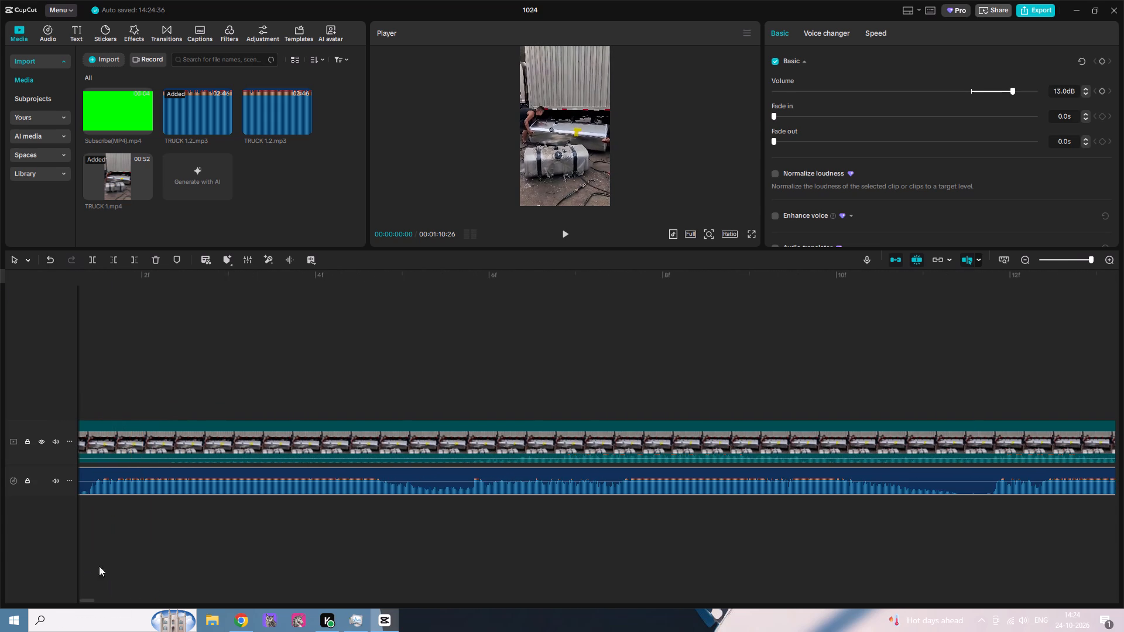
left_click_drag(213, 281, 119, 291)
left_click_drag(163, 277, 0, 289)
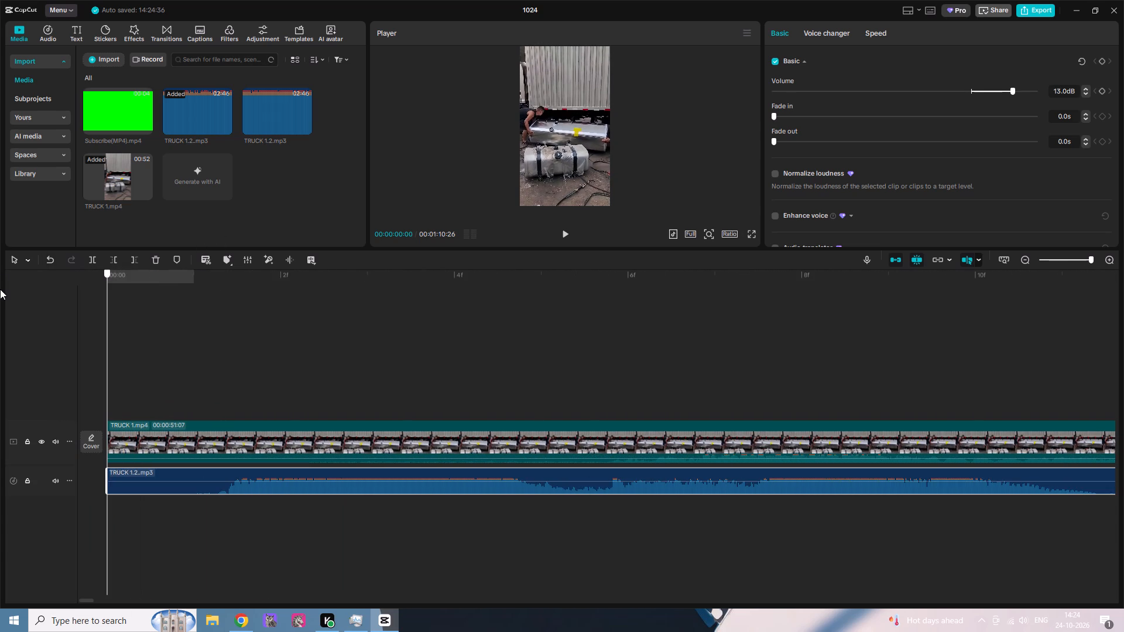
left_click_drag(0, 289, 0, 291)
key("b")
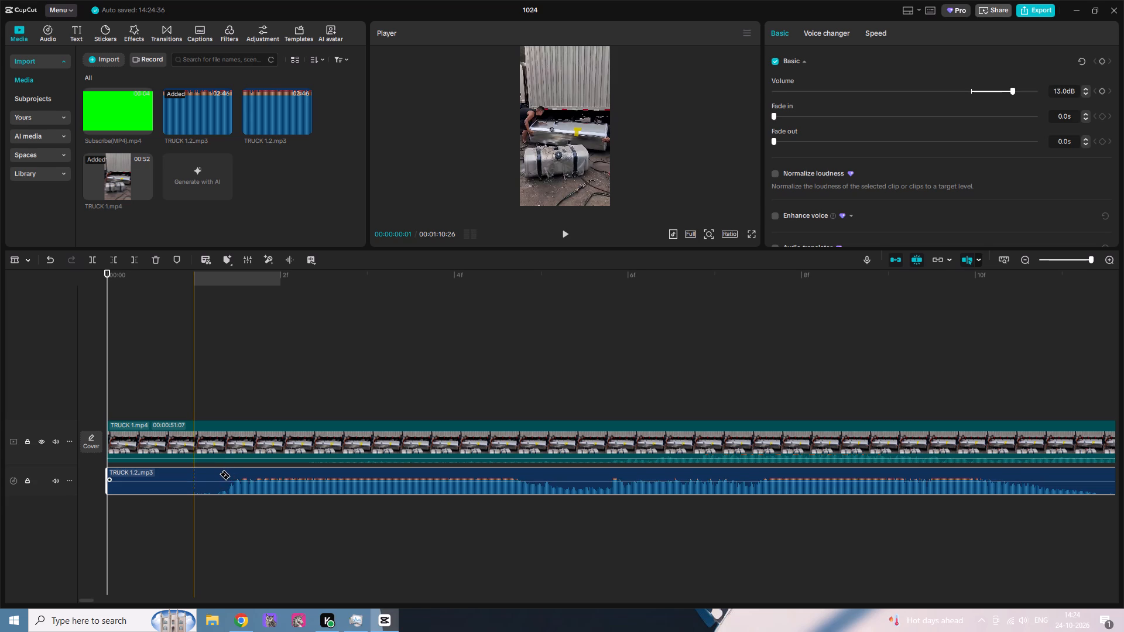
left_click(220, 489)
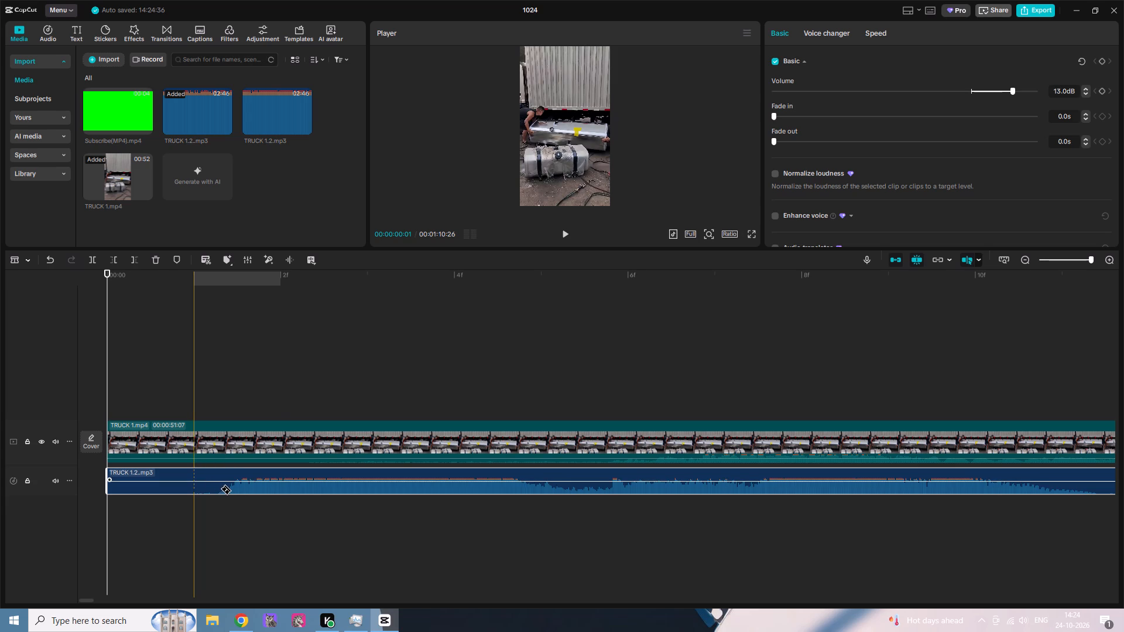
left_click(225, 492)
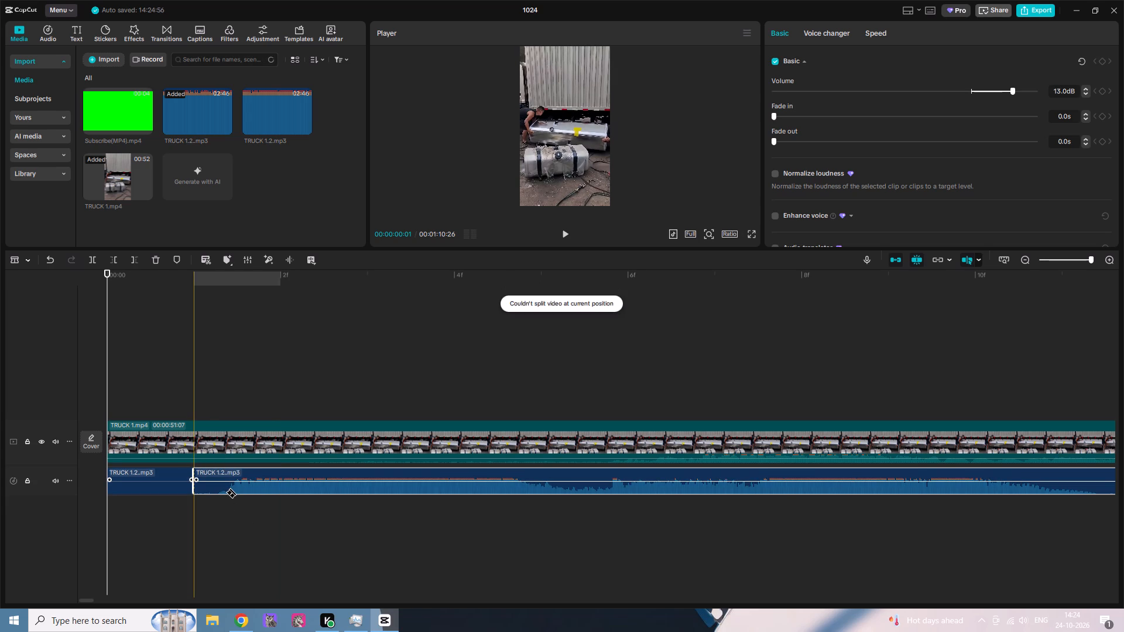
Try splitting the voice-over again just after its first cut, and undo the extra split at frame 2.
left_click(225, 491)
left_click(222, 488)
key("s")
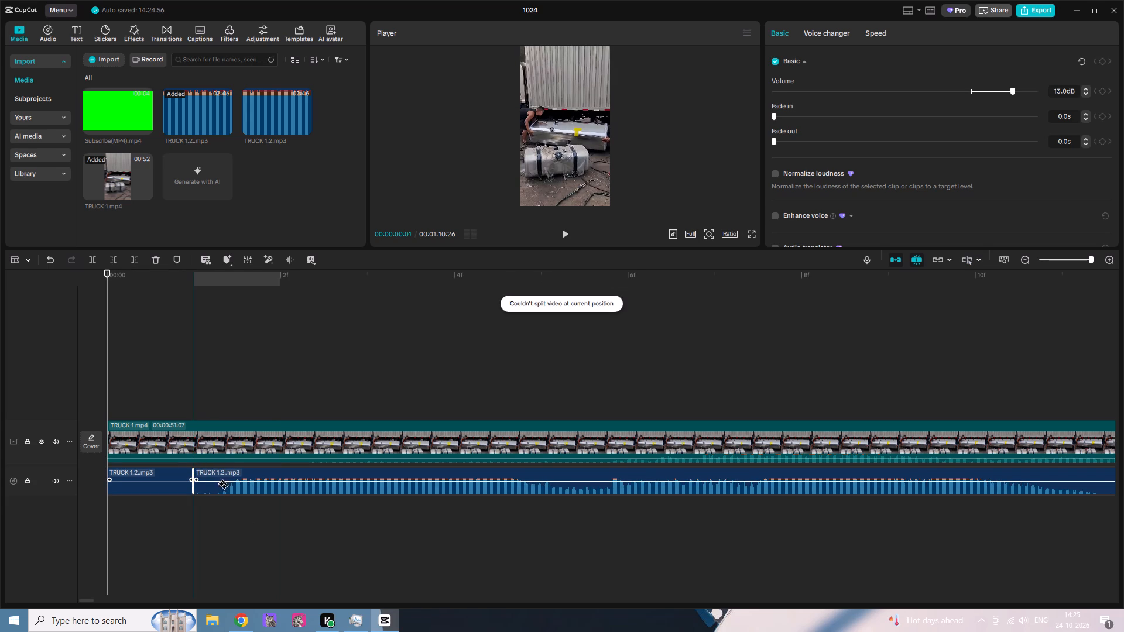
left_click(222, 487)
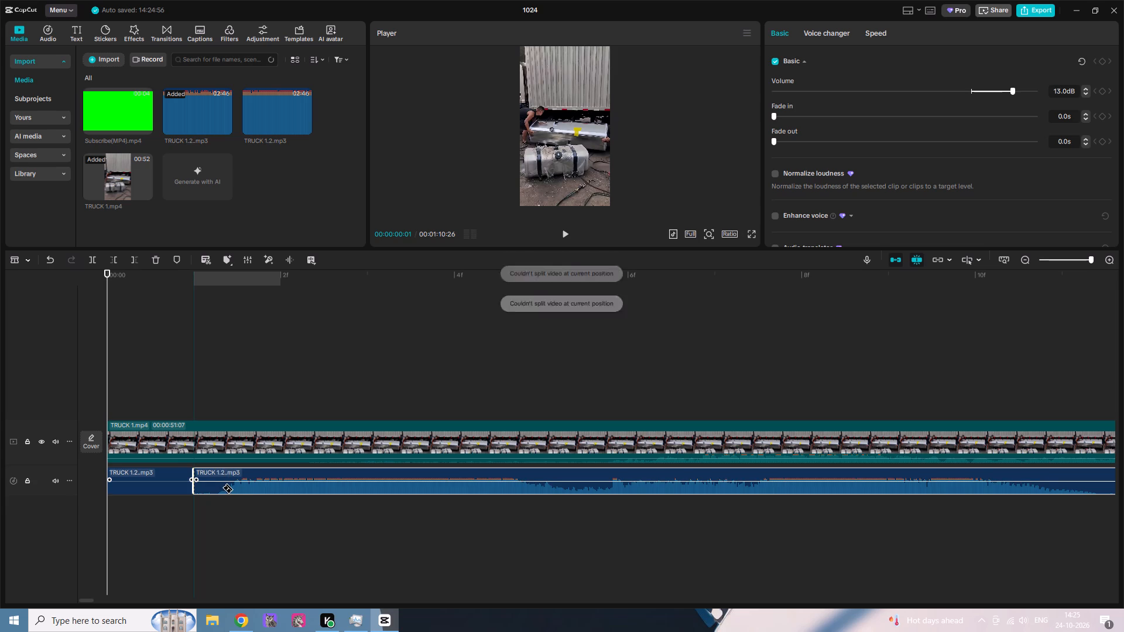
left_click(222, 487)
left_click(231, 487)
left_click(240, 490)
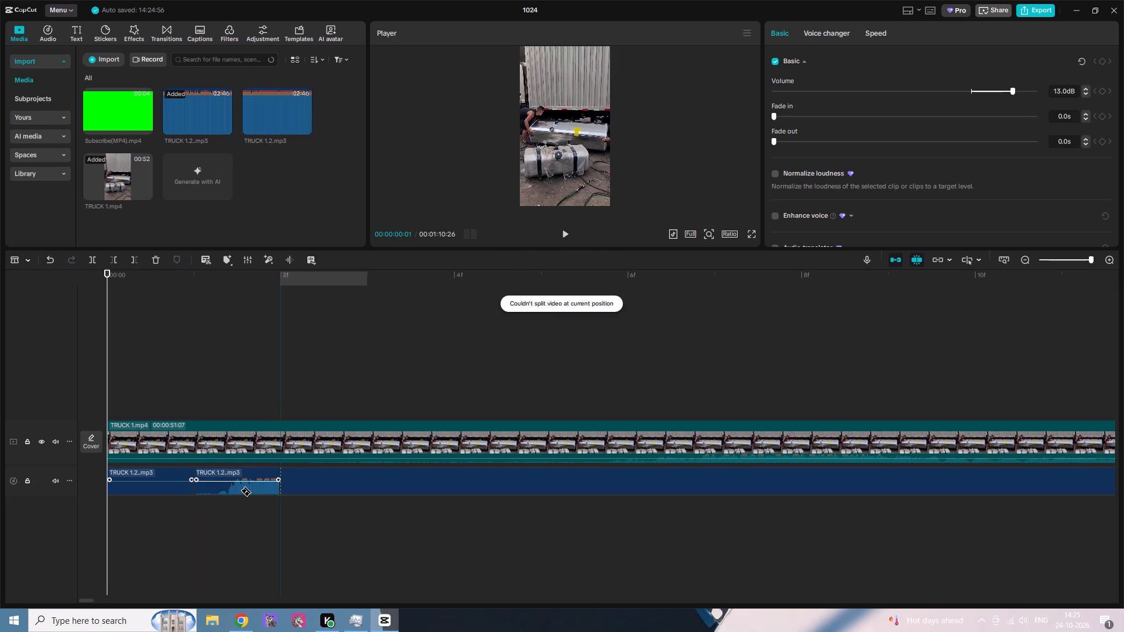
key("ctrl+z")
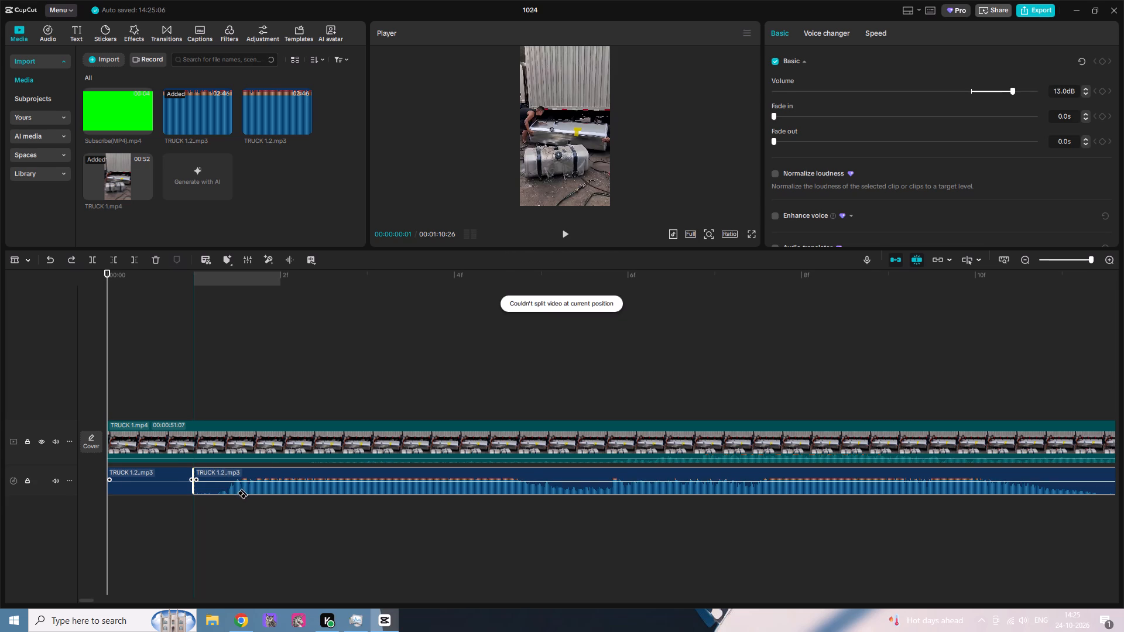
Delete the silent one-frame audio piece at the very start of the voice-over.
key("a")
left_click(136, 486)
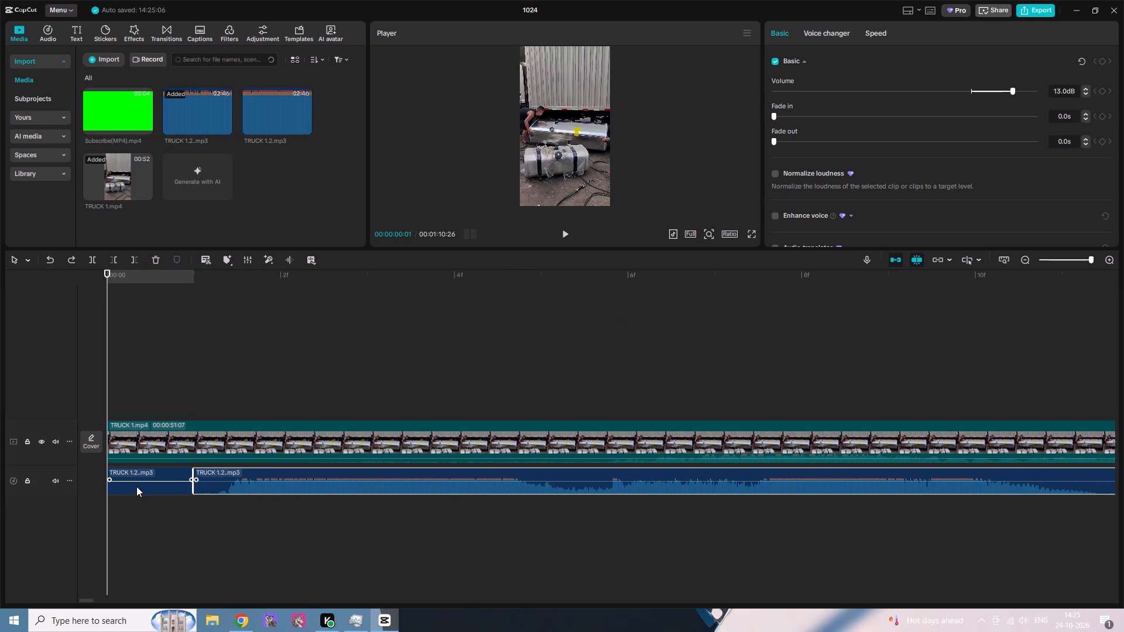
key("Delete")
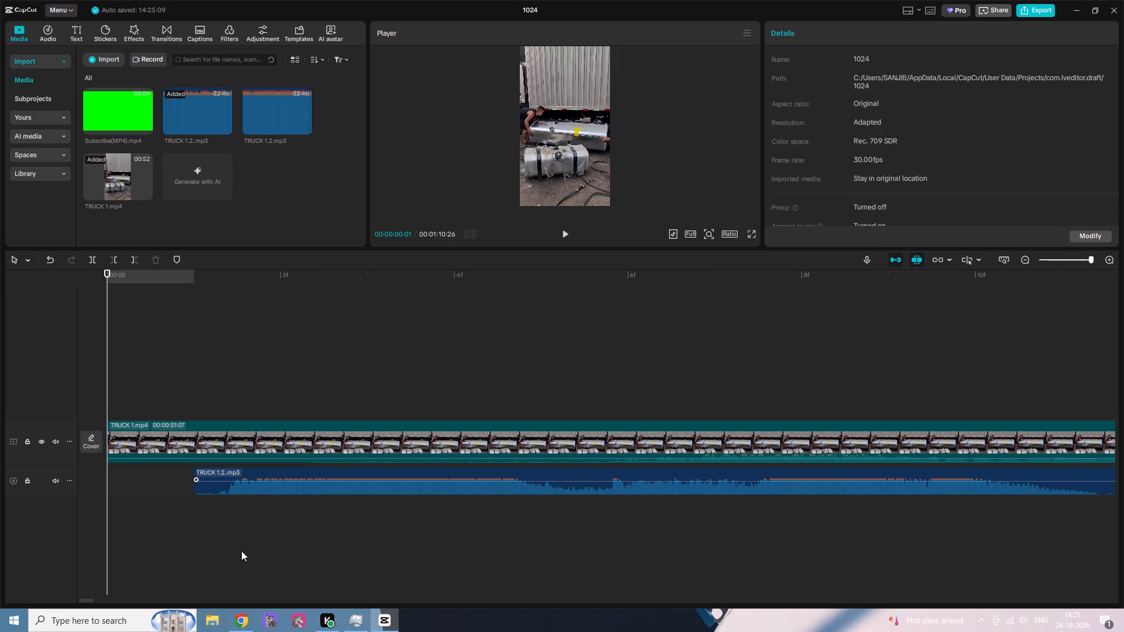
Split the voice-over in the silent pause at about 00:00:01:05 and 00:00:01:06, and delete the piece between the cuts.
left_click_drag(89, 602, 102, 602)
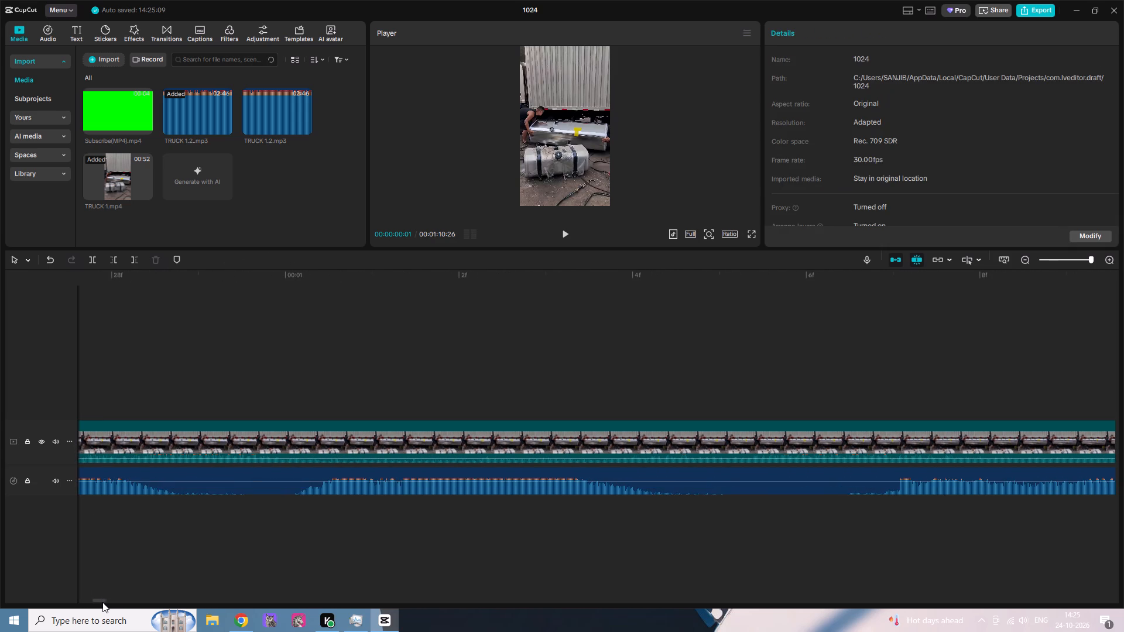
left_click_drag(102, 602, 104, 602)
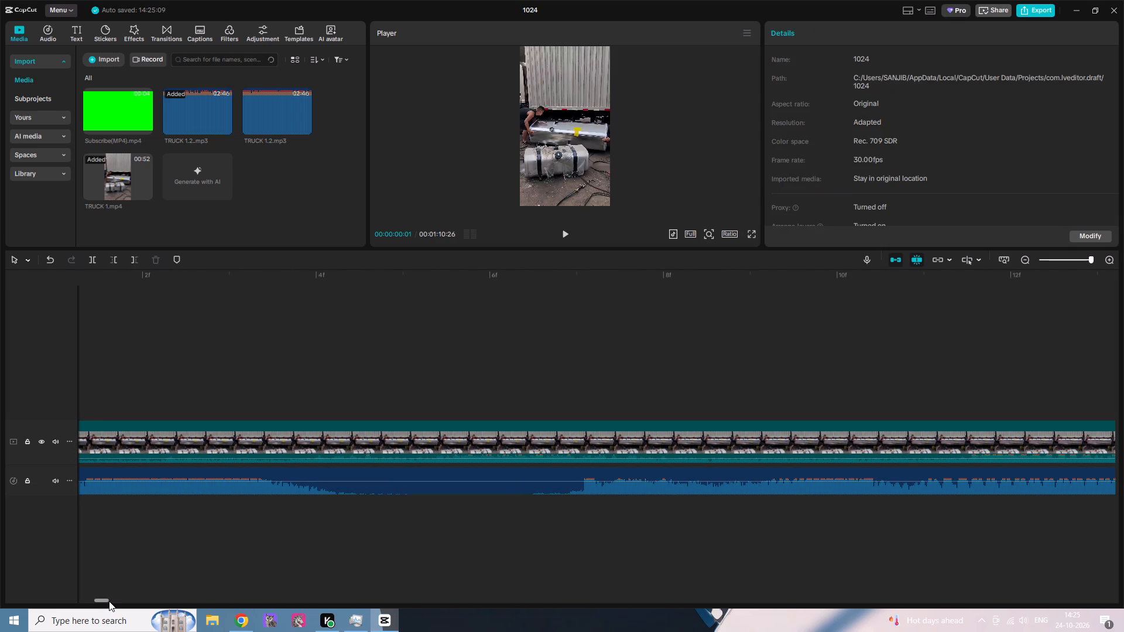
key("b")
left_click(403, 492)
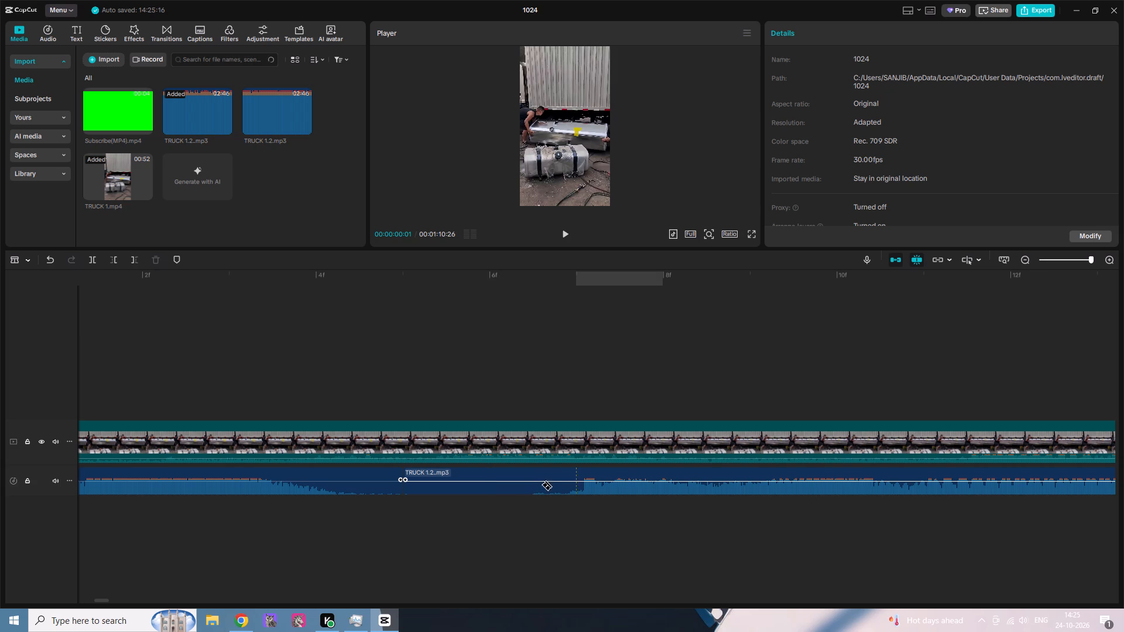
left_click(531, 486)
key("a")
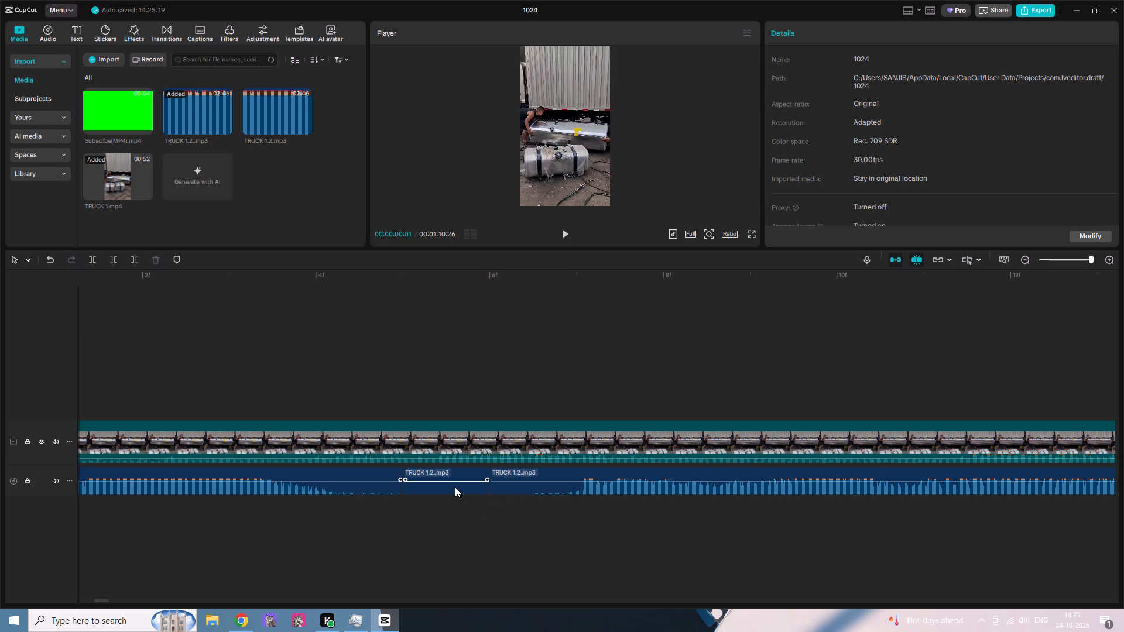
left_click(455, 487)
key("Delete")
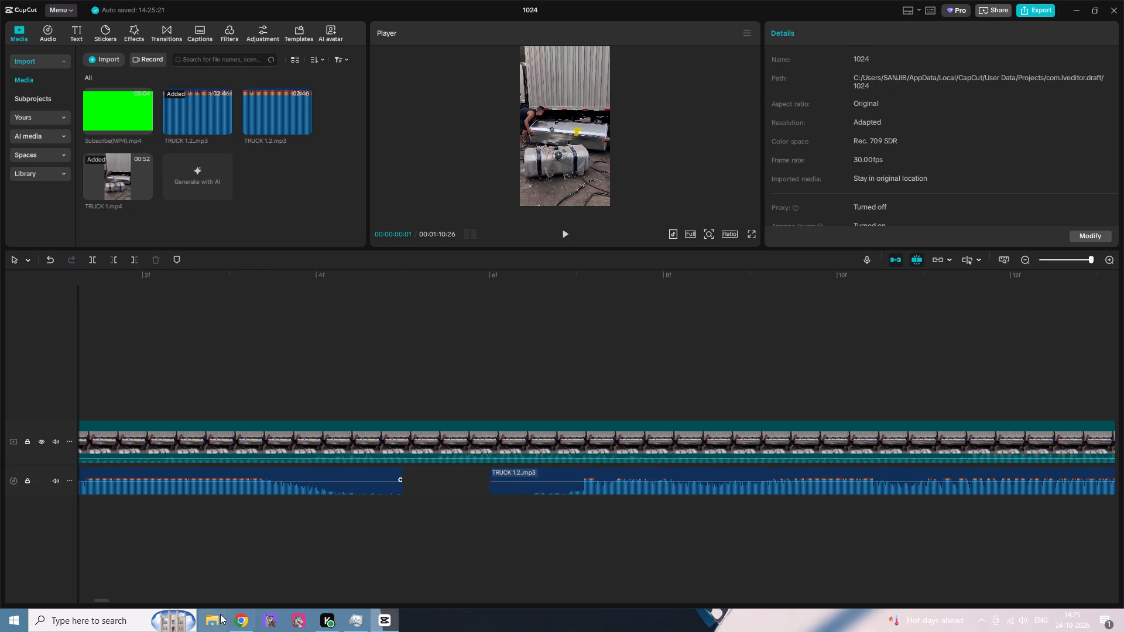
Split the voice-over in the pause at about 00:00:01:16 and 00:00:01:18, and delete the silent piece between the cuts.
left_click_drag(98, 602, 101, 602)
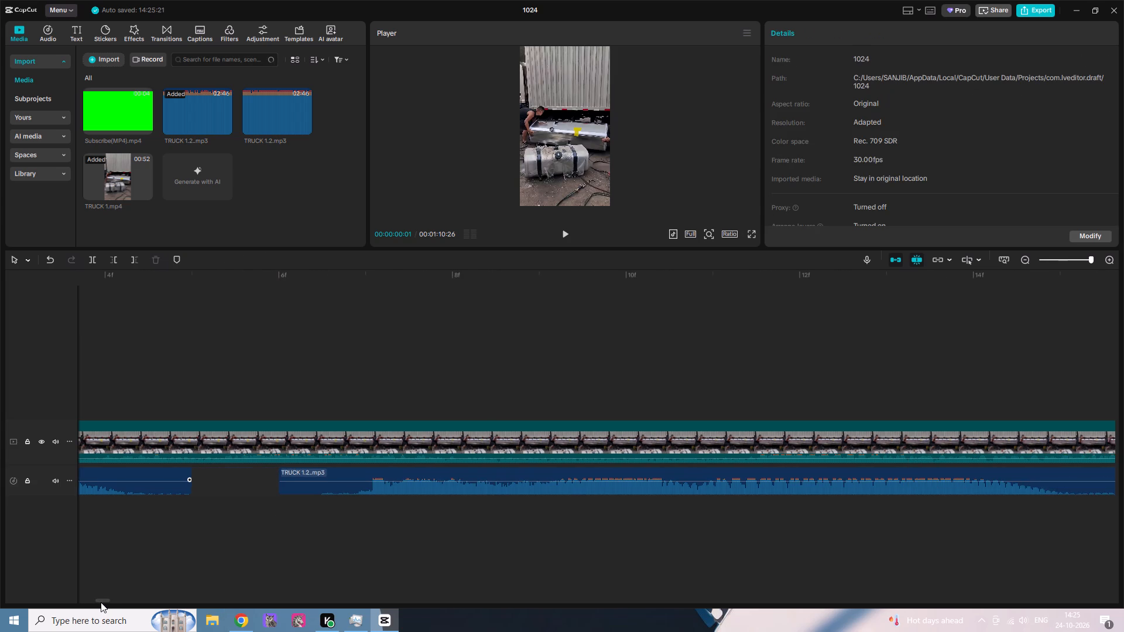
left_click_drag(101, 602, 104, 603)
key("b")
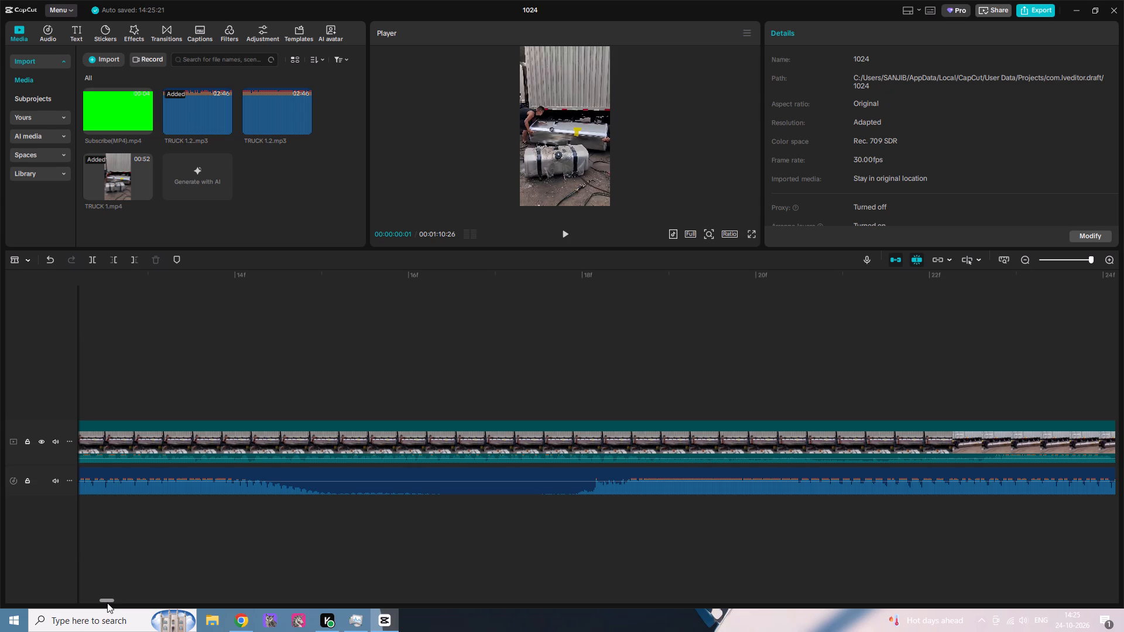
left_click(444, 482)
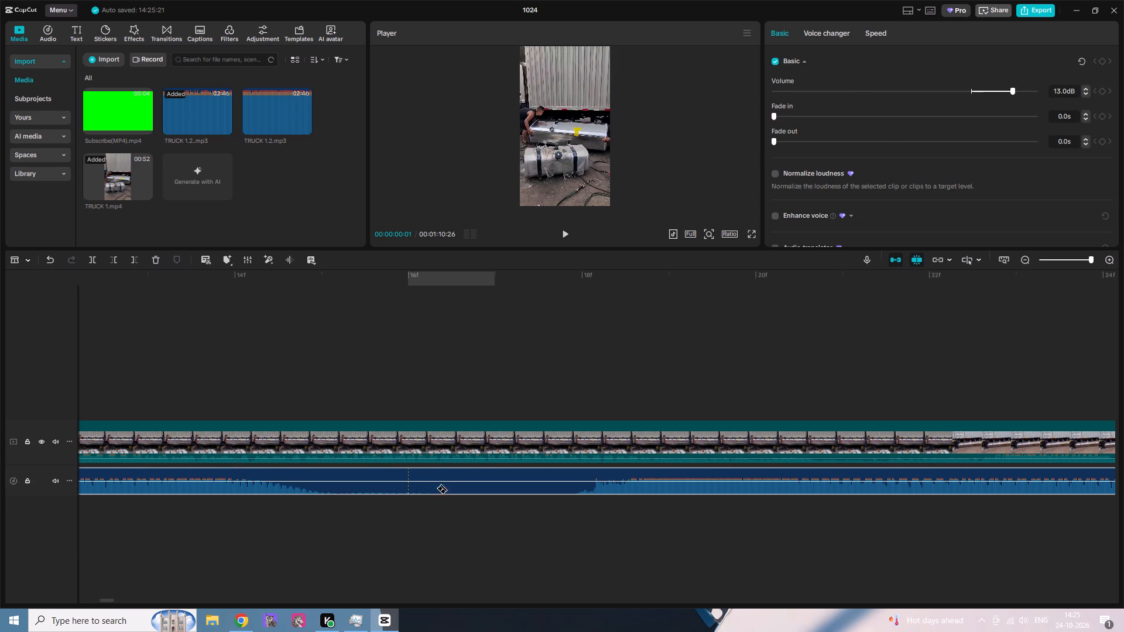
left_click(429, 492)
left_click(540, 490)
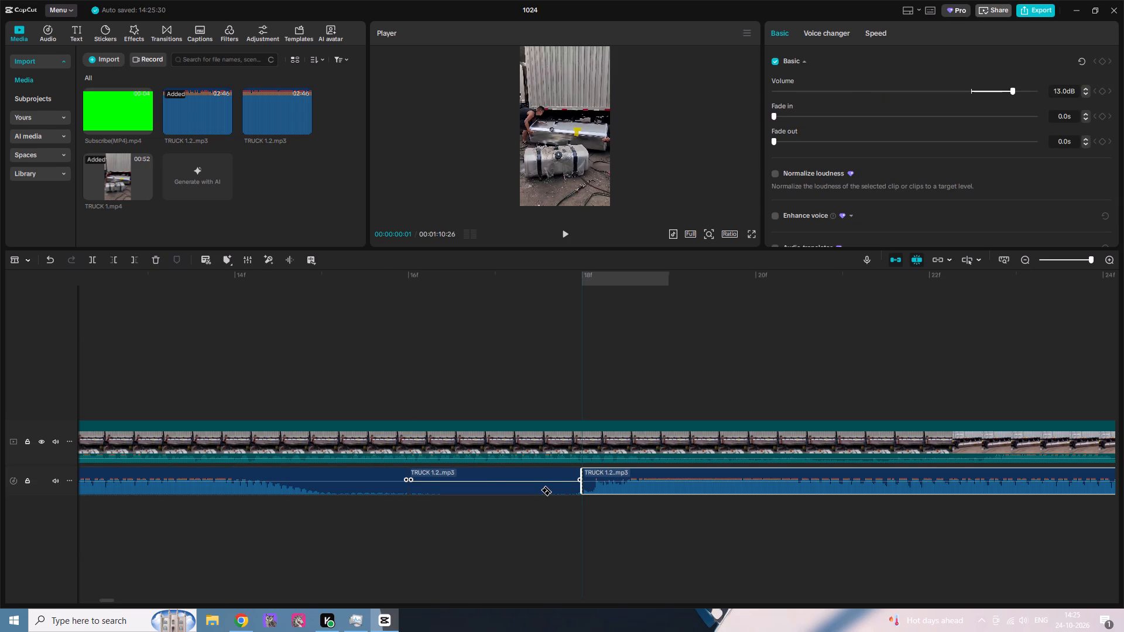
key("a")
left_click(521, 487)
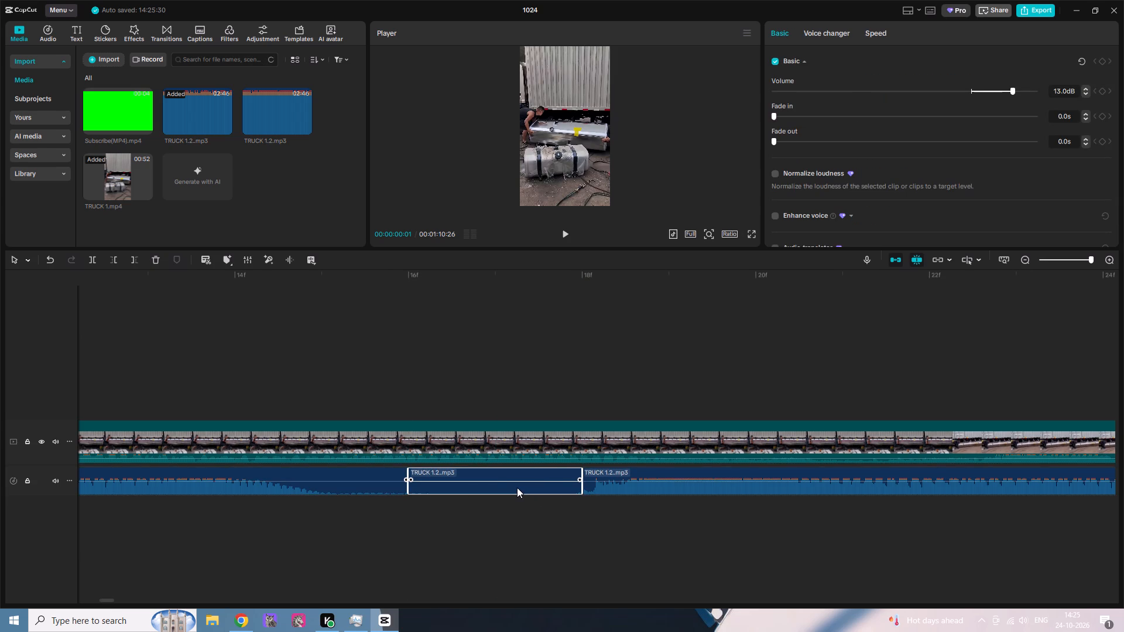
key("Delete")
Split the voice-over in the silent pause at about 00:00:03:01 and 00:00:03:03, and delete the piece between the cuts.
key("b")
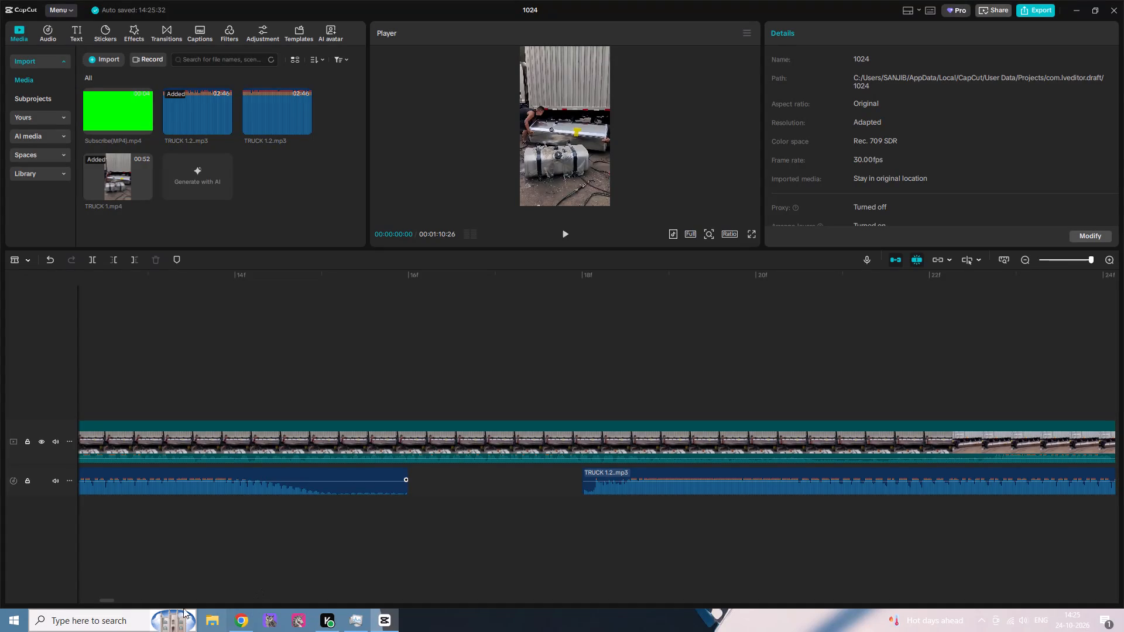
left_click_drag(107, 601, 116, 602)
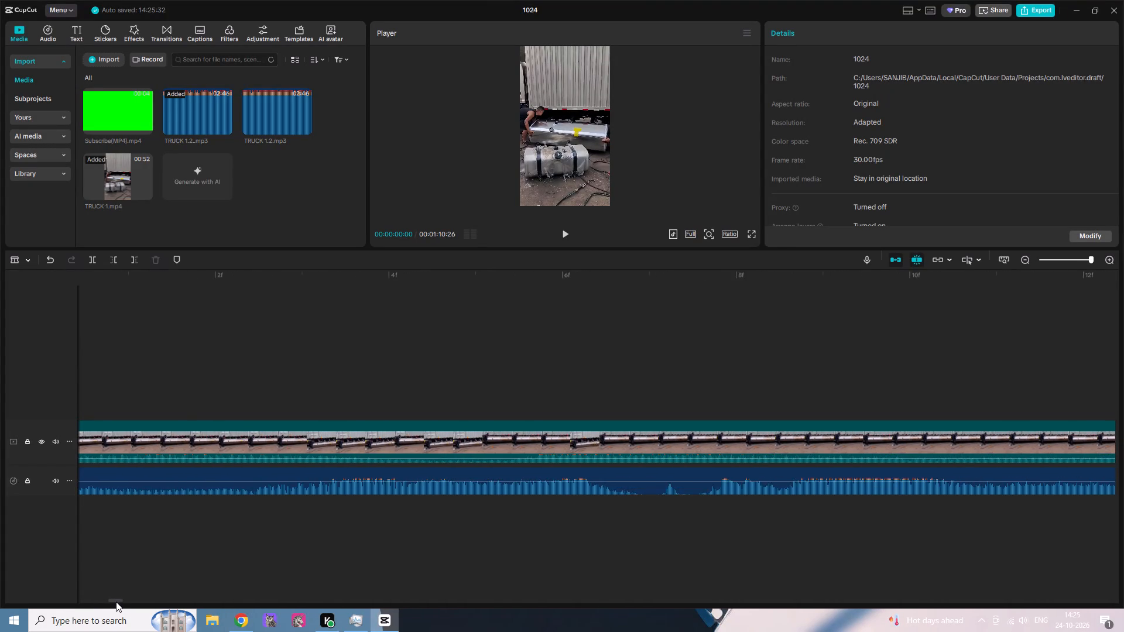
left_click_drag(116, 602, 123, 603)
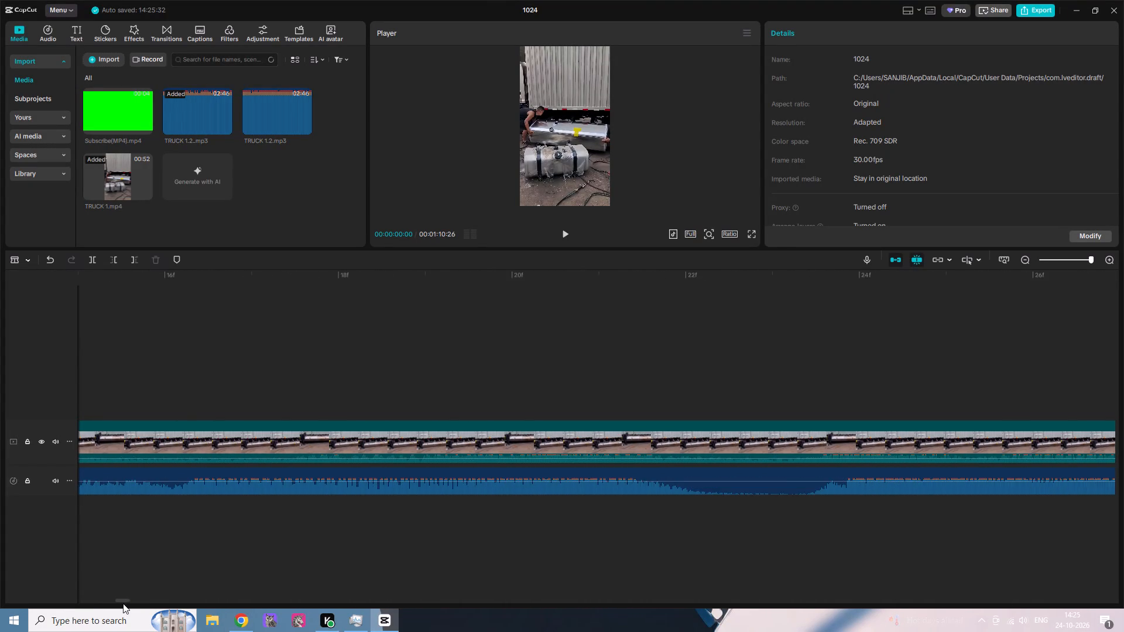
left_click_drag(123, 603, 128, 603)
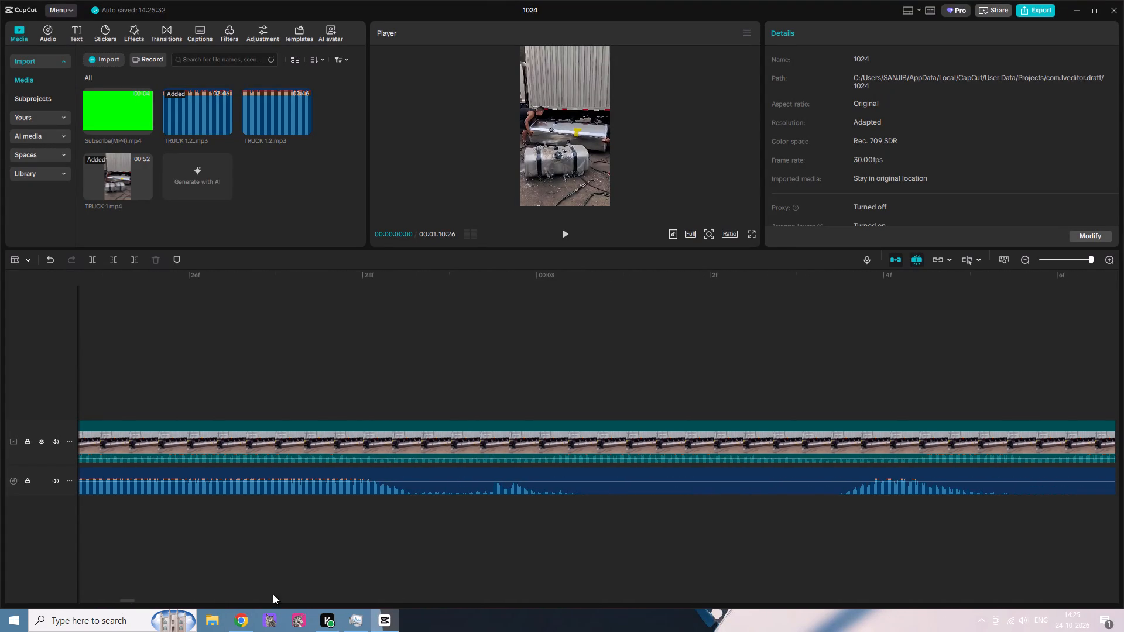
key("b")
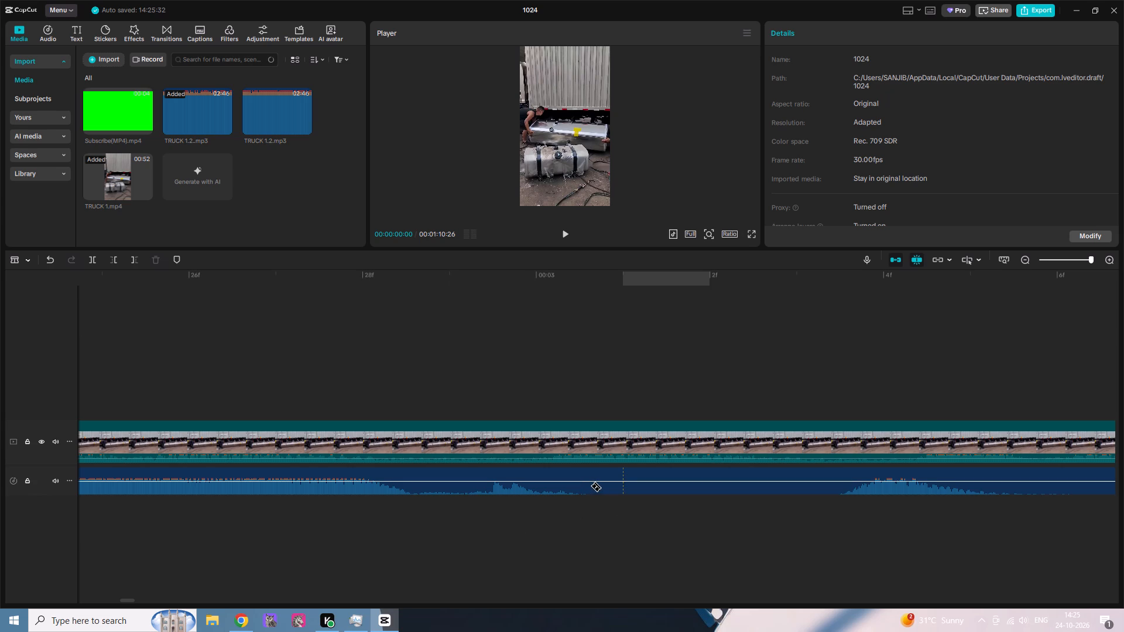
left_click(594, 485)
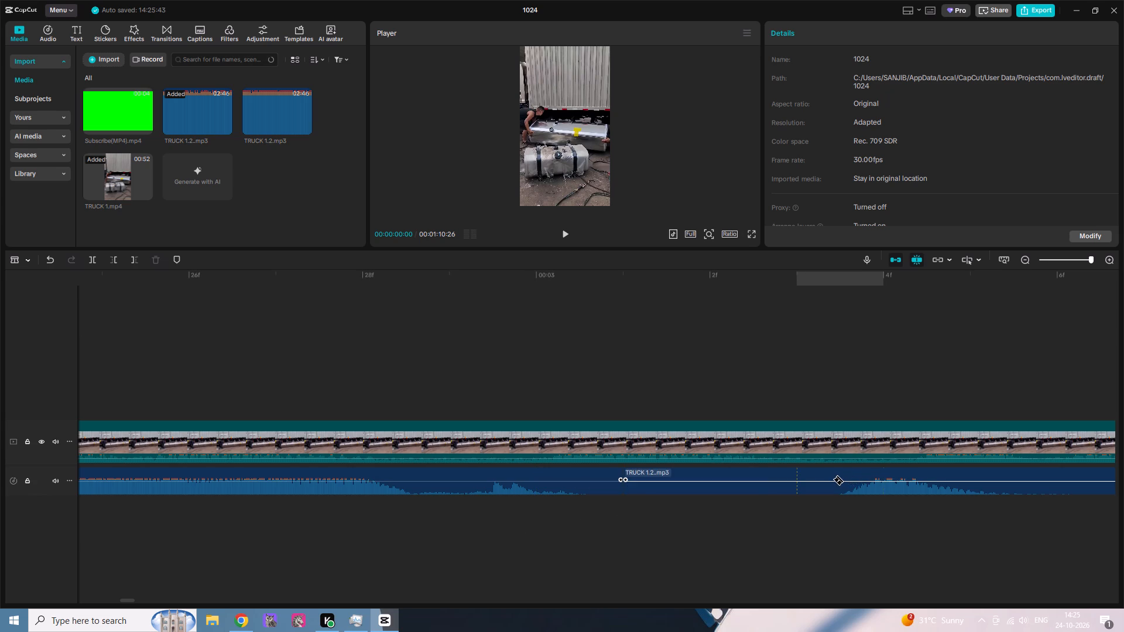
left_click(839, 479)
key("a")
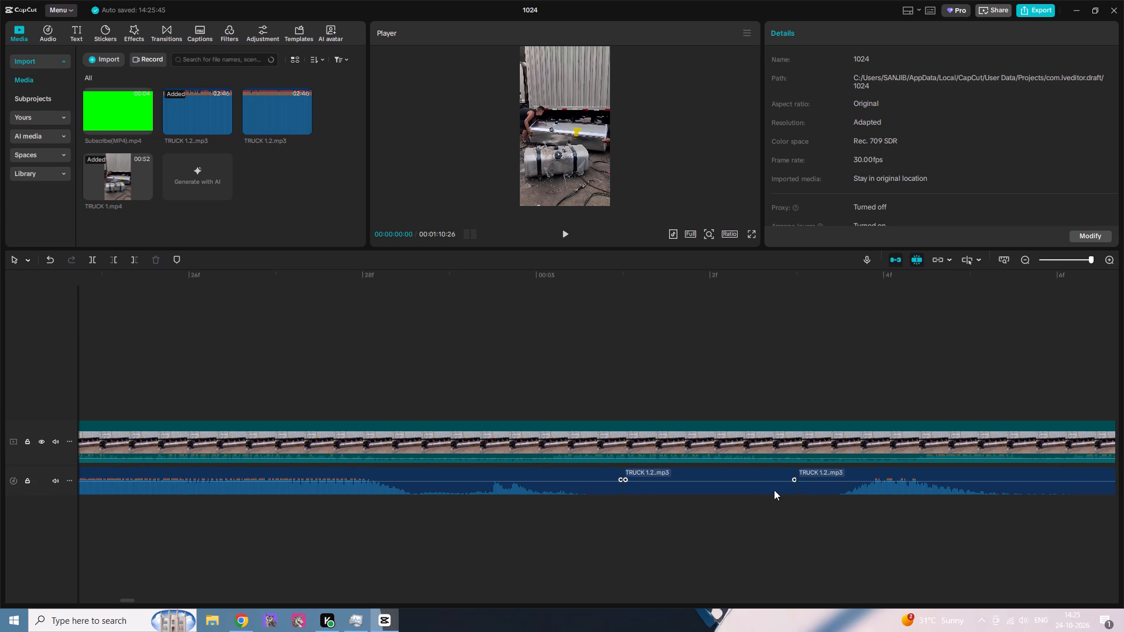
left_click(767, 489)
key("Delete")
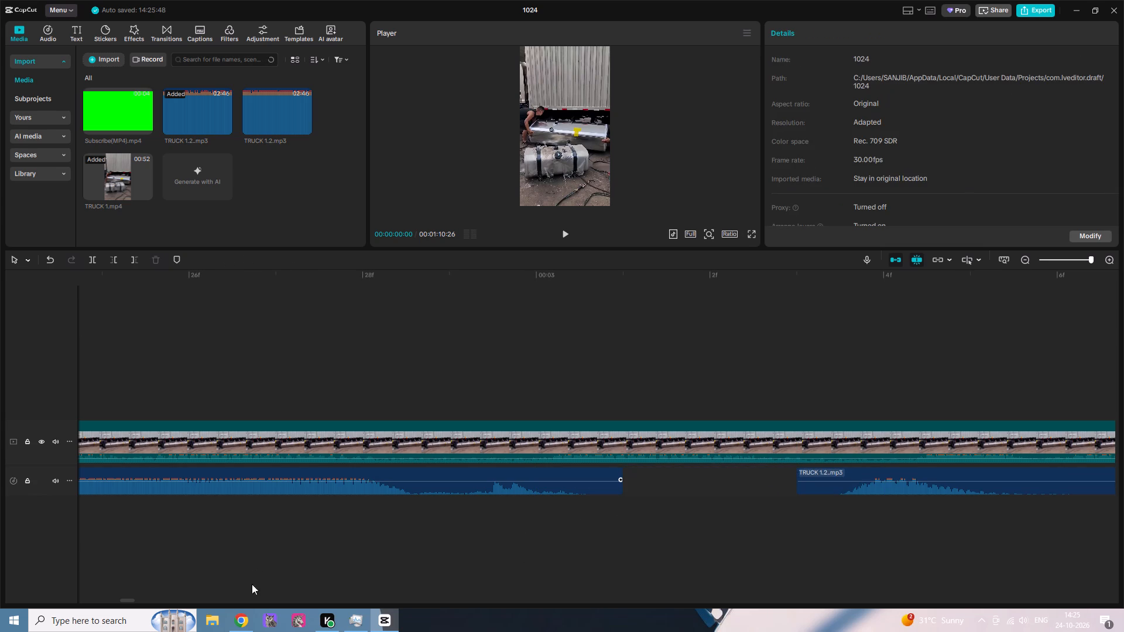
Split the voice-over in the short pause at about 00:00:03:06 and 00:00:03:07, and delete the one-frame piece between the cuts.
left_click(129, 601)
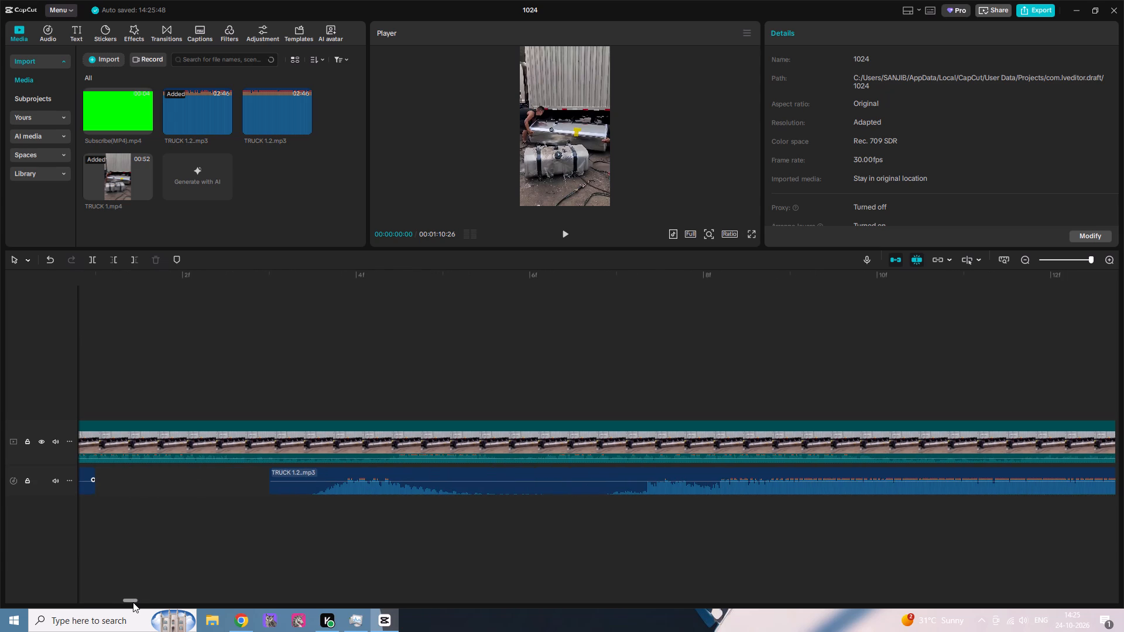
key("b")
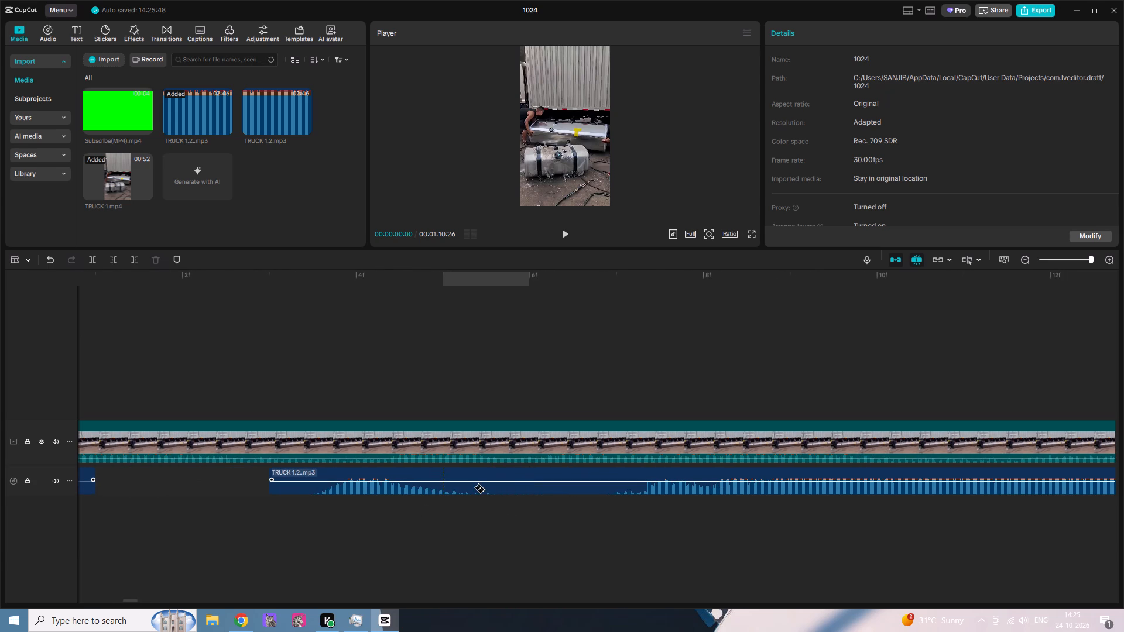
left_click(494, 487)
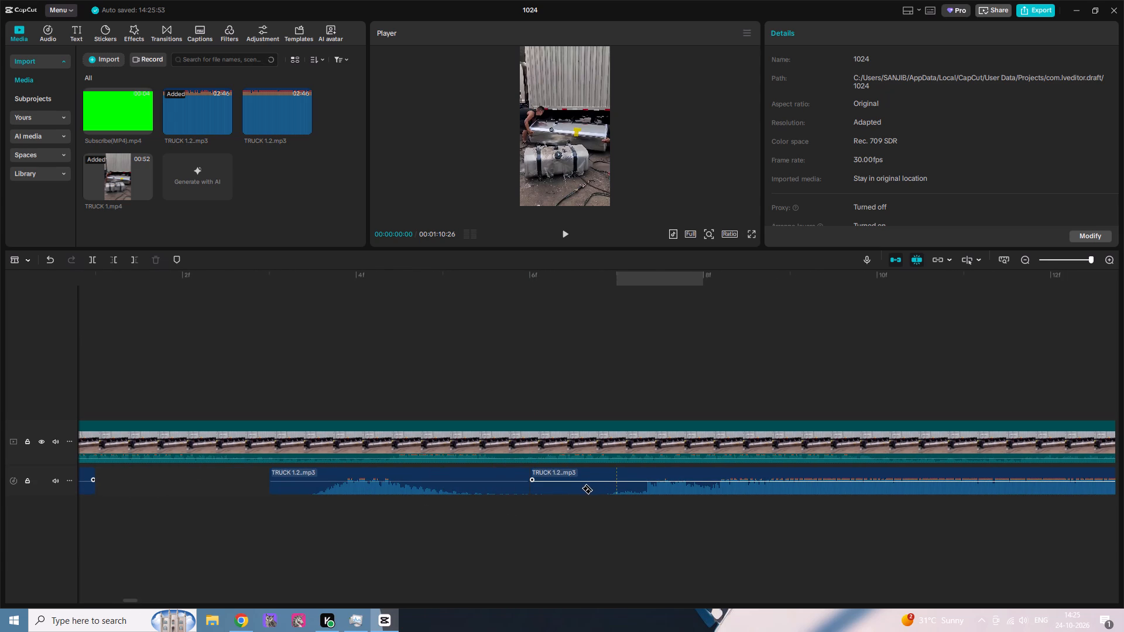
left_click(587, 488)
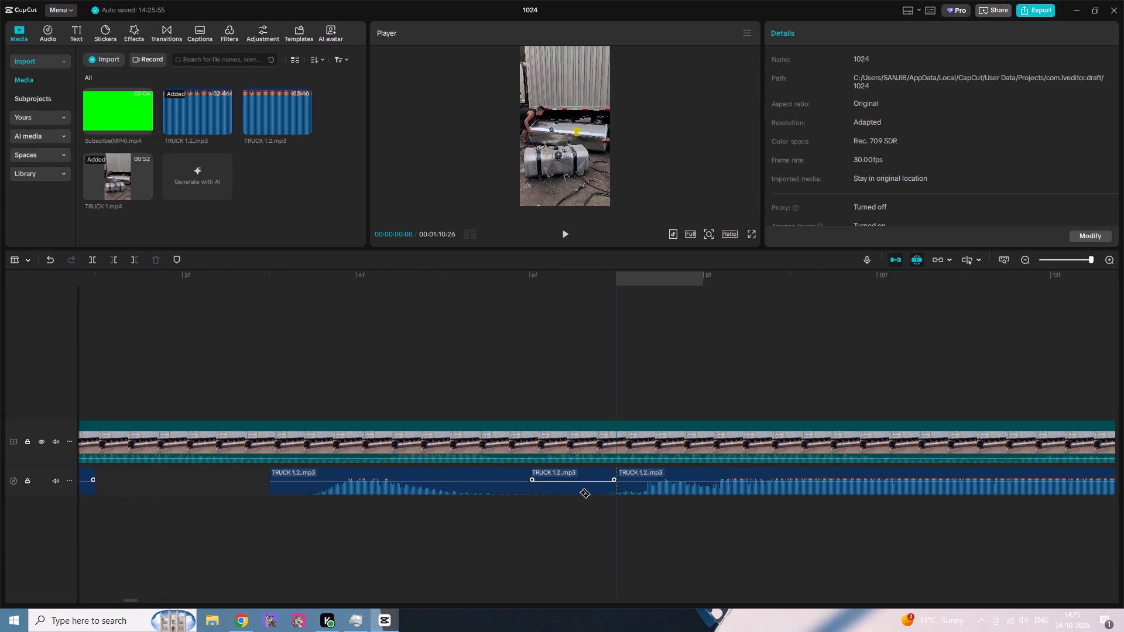
left_click(572, 491)
key("Delete")
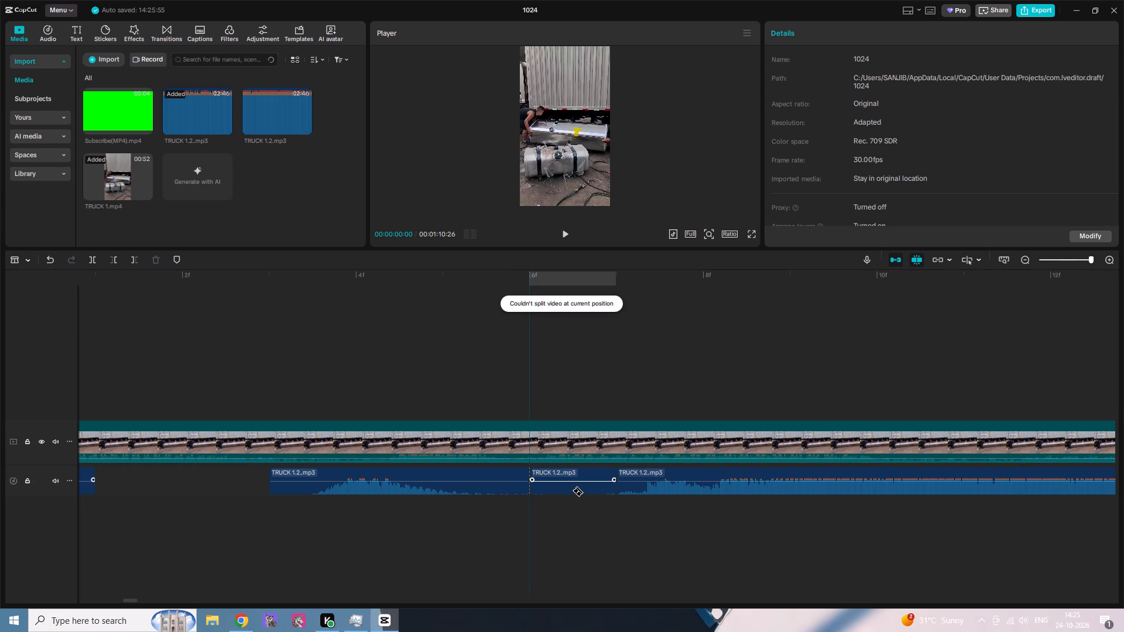
key("a")
left_click(567, 490)
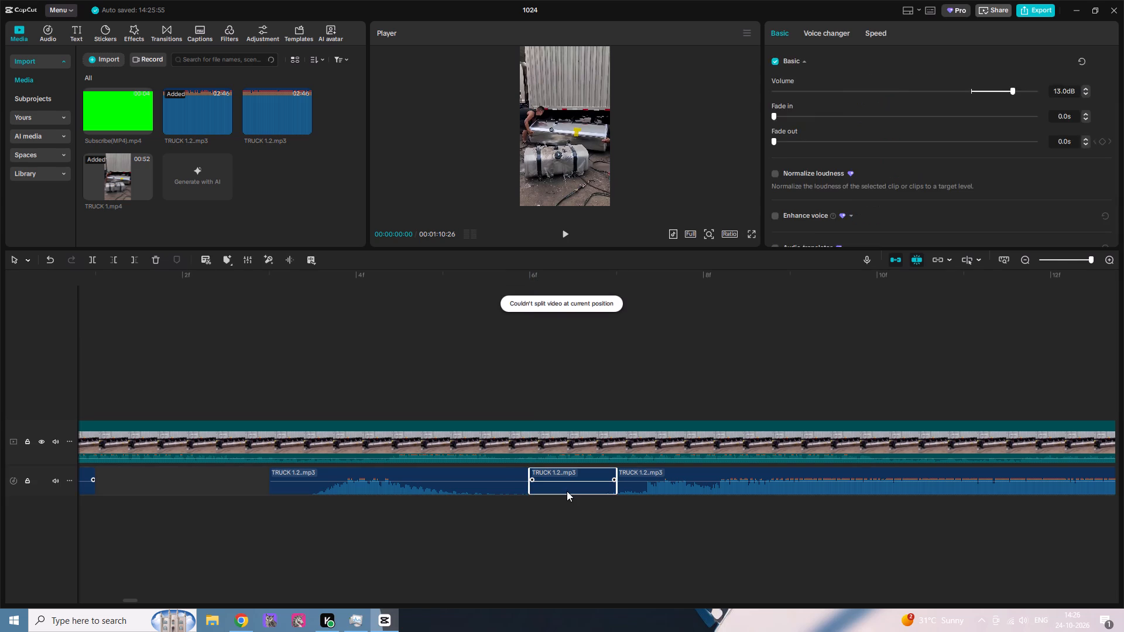
key("Delete")
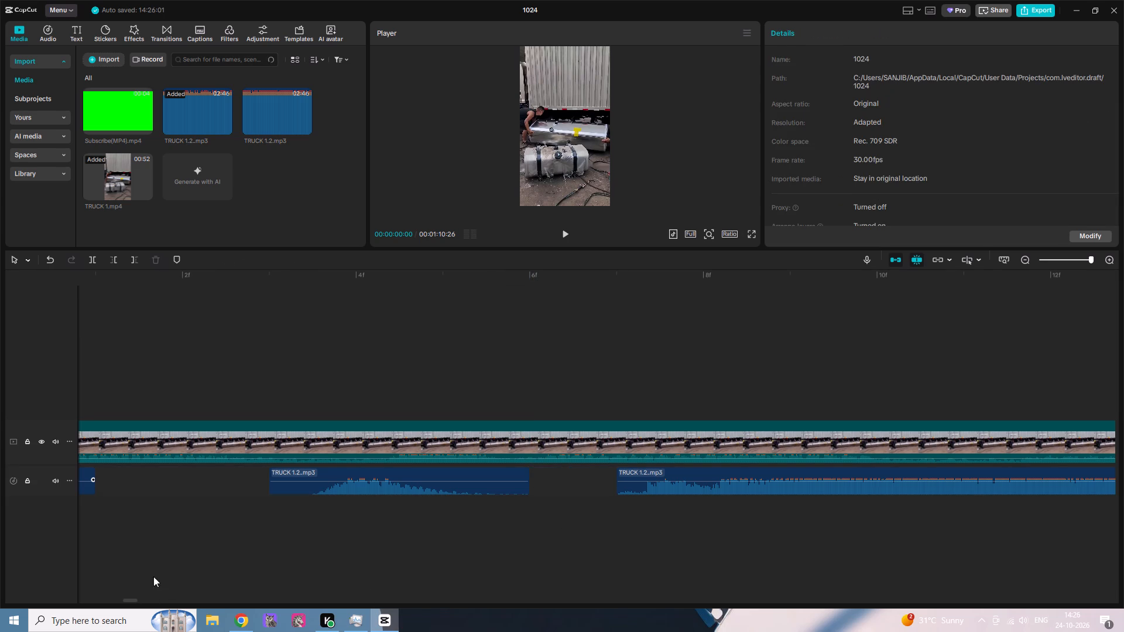
Split the voice-over in the long pause at about 00:00:10:19 and 00:00:11:05, and delete the silent piece between the cuts.
left_click_drag(132, 598, 140, 598)
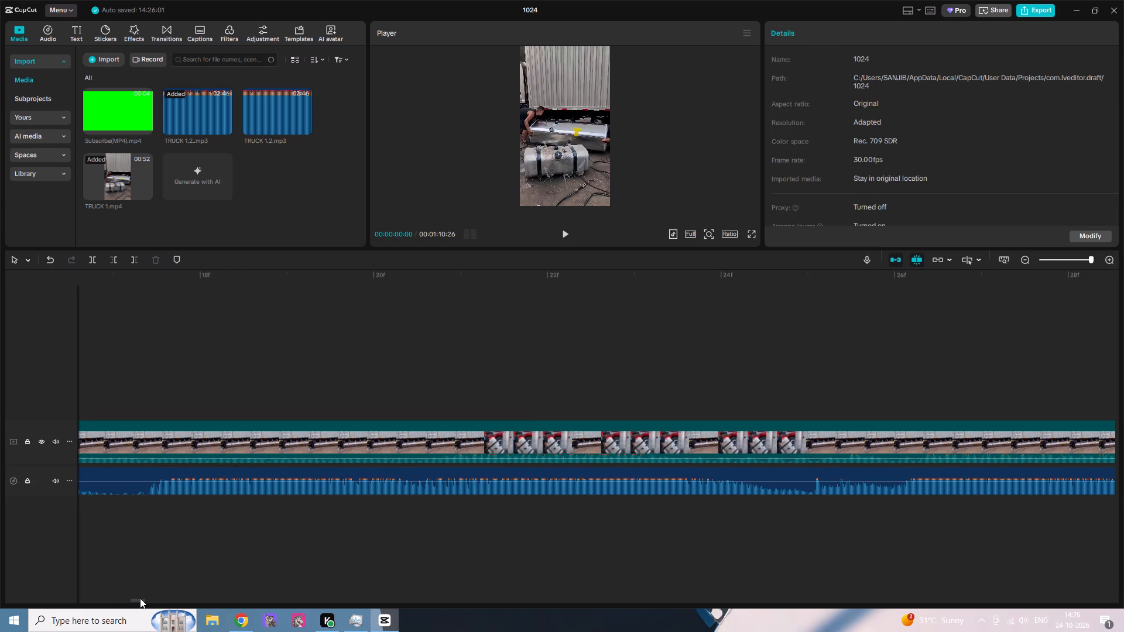
left_click_drag(140, 598, 150, 607)
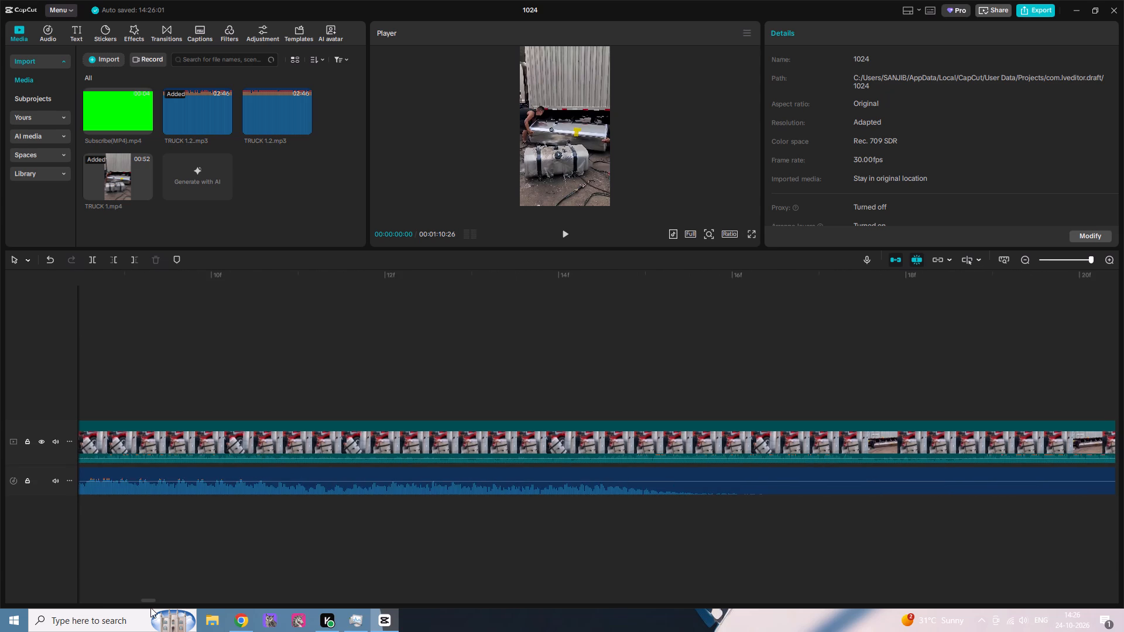
left_click_drag(150, 607, 156, 607)
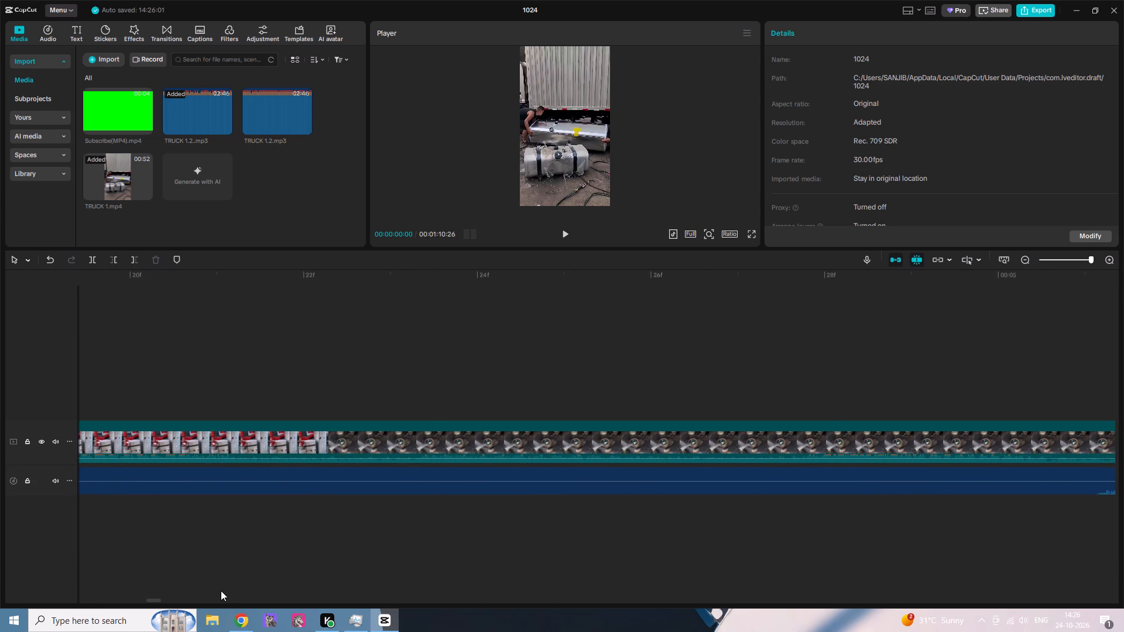
scroll(221, 590, "down", 5, "ctrl")
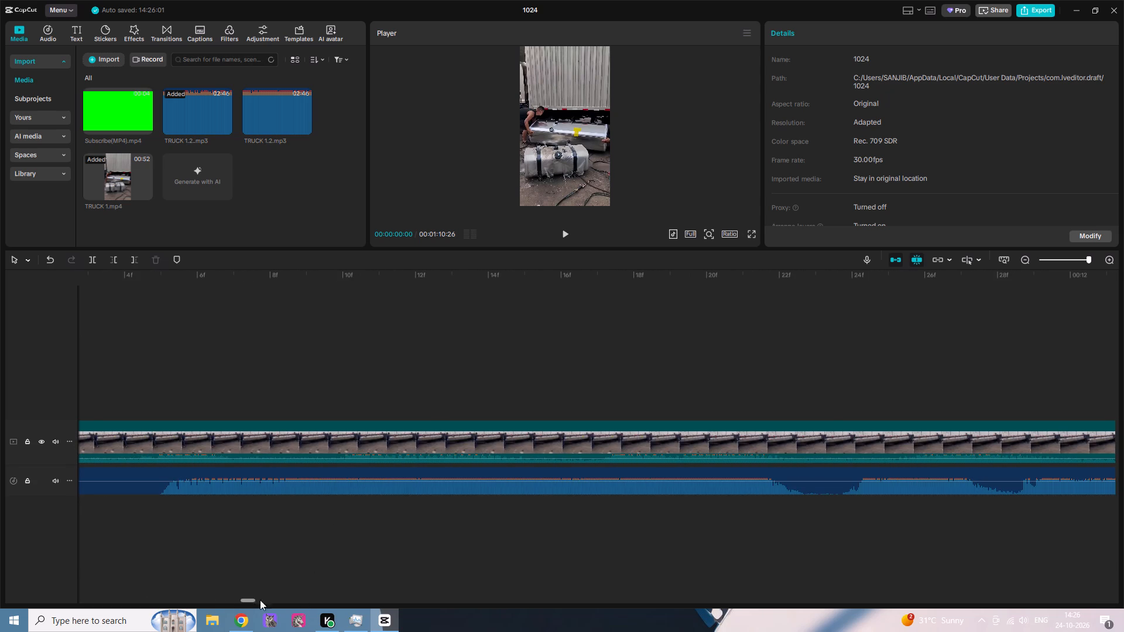
left_click_drag(246, 602, 234, 602)
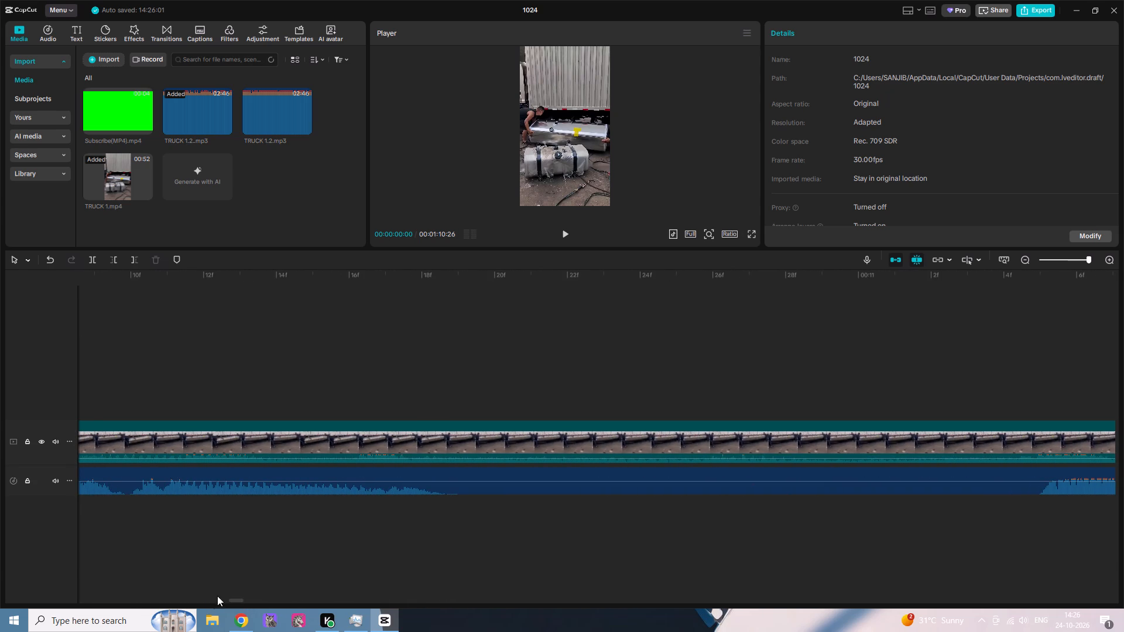
key("b")
left_click(463, 476)
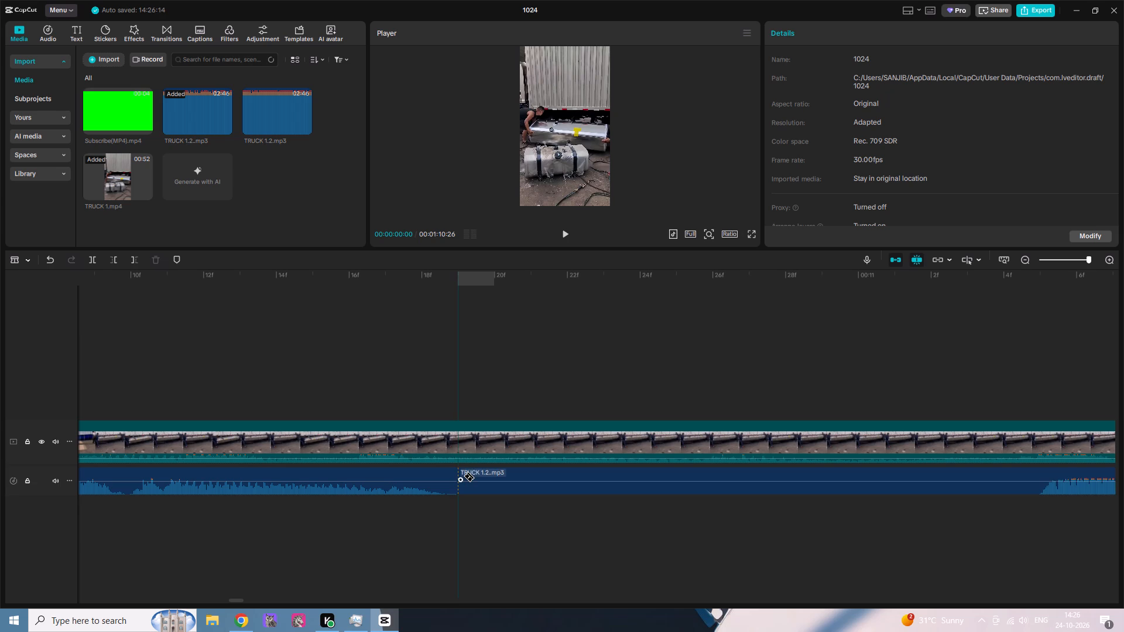
left_click(1032, 479)
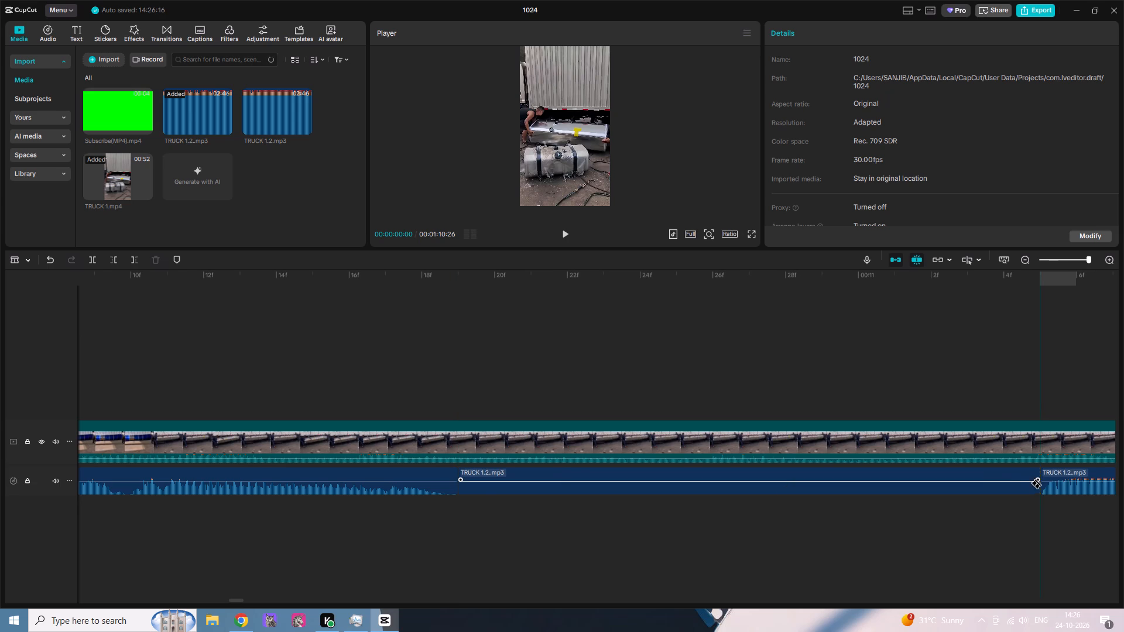
key("a")
left_click(935, 487)
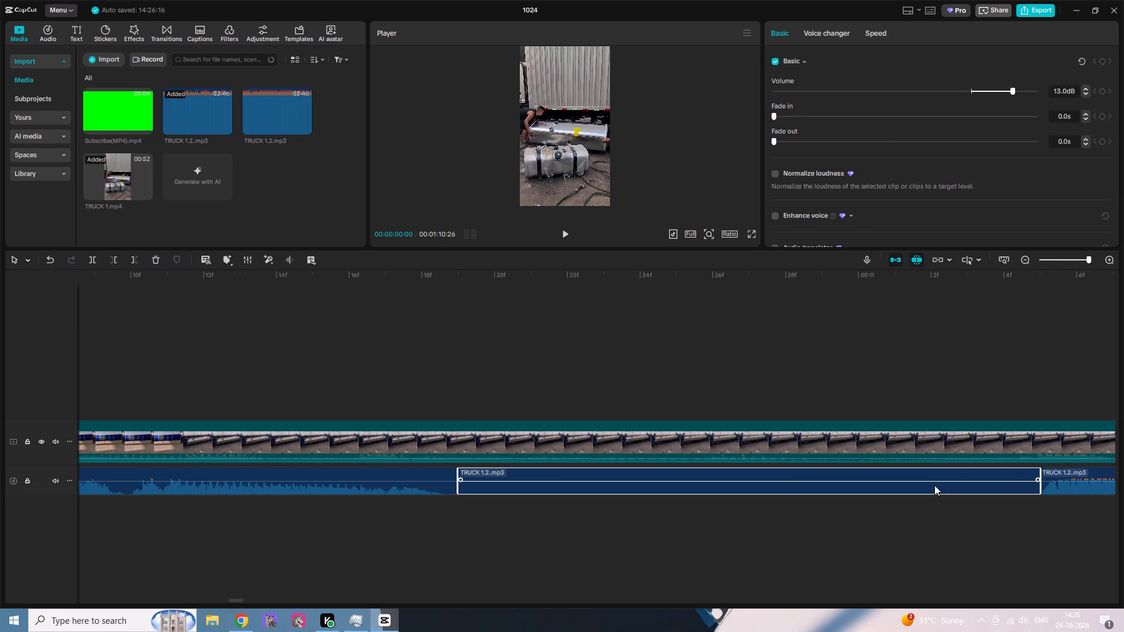
key("Delete")
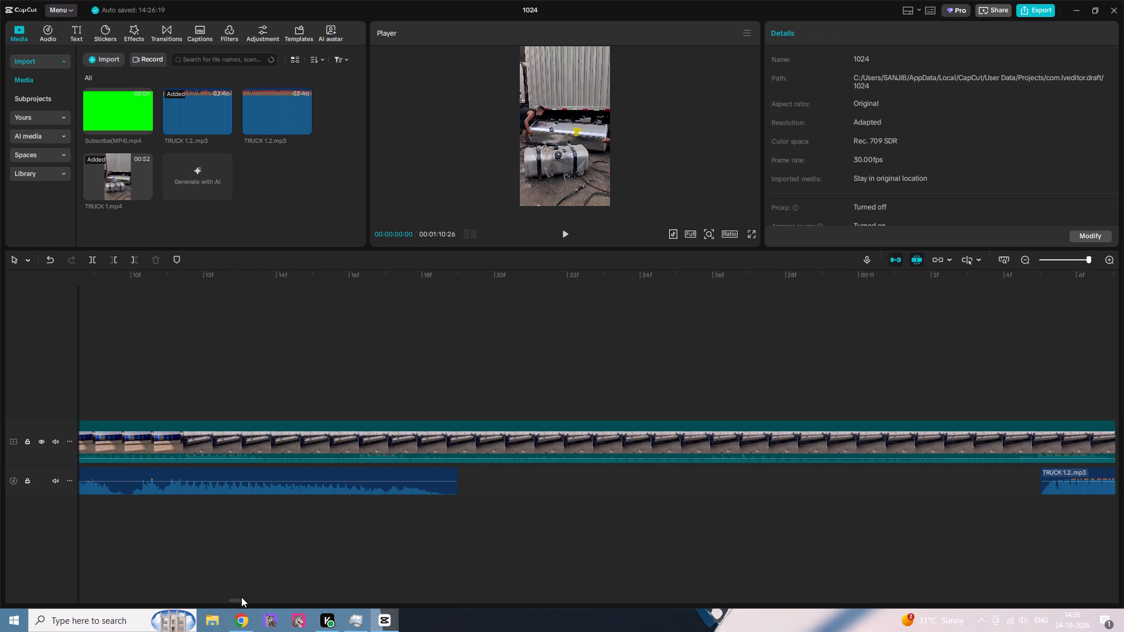
Split the voice-over in the pause at about 00:00:13:01 and 00:00:13:05, and delete the silent piece between the cuts.
left_click_drag(237, 600, 252, 602)
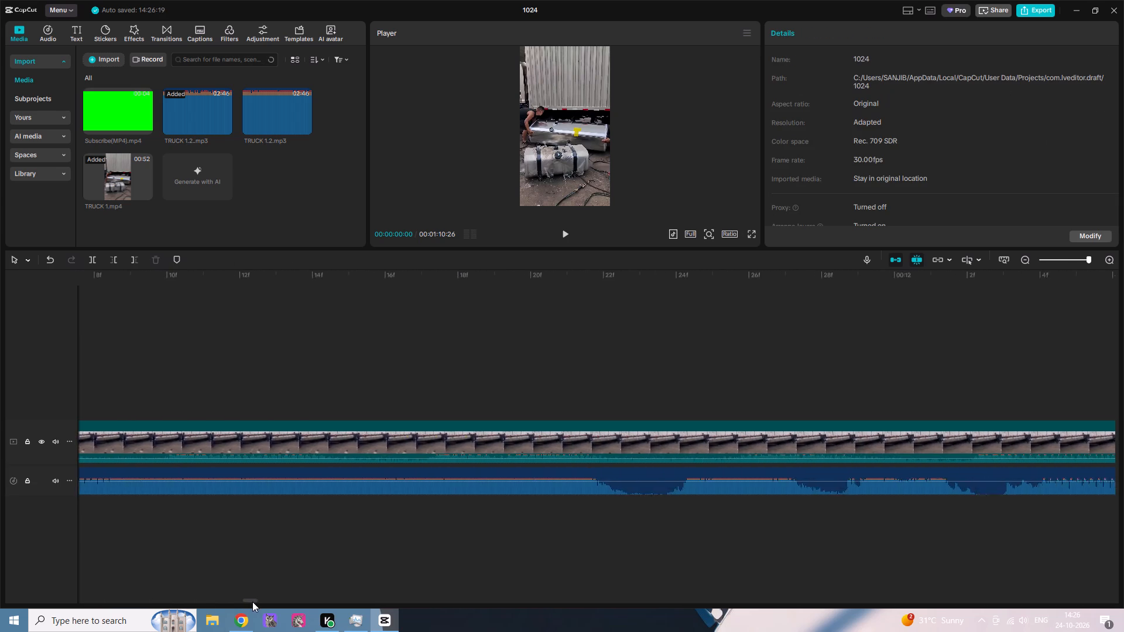
left_click_drag(252, 602, 268, 604)
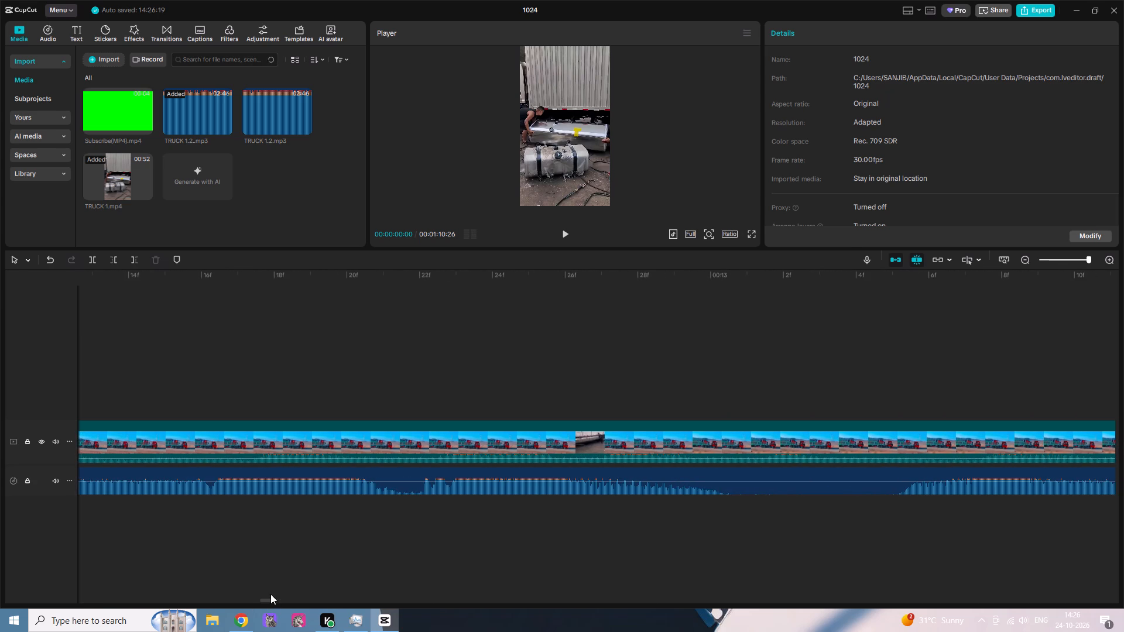
key("b")
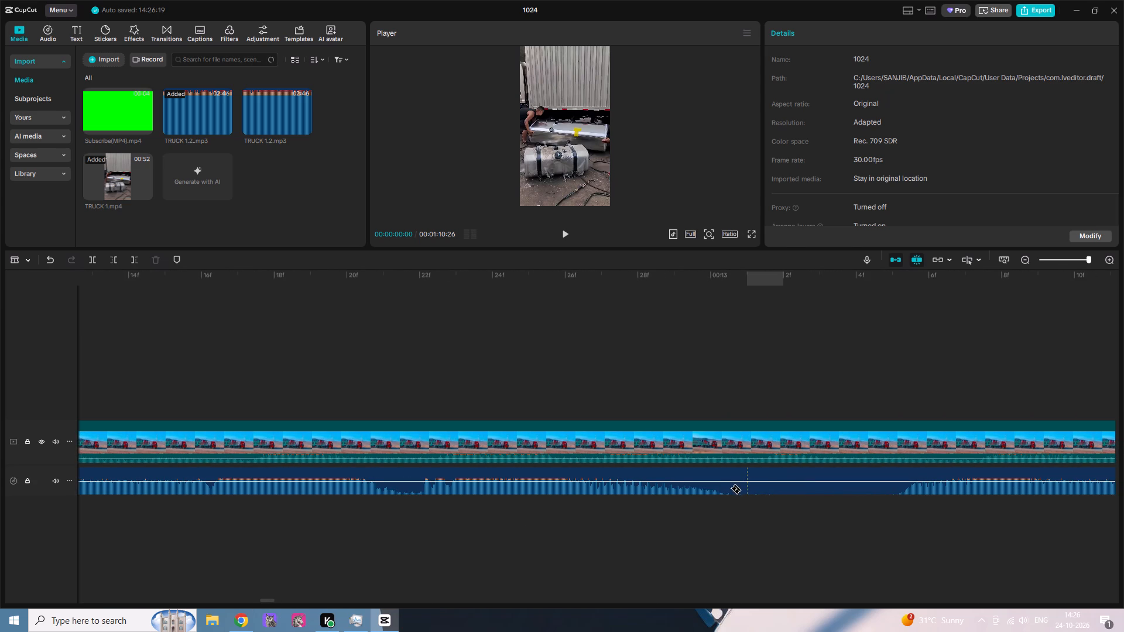
left_click(736, 489)
left_click(898, 490)
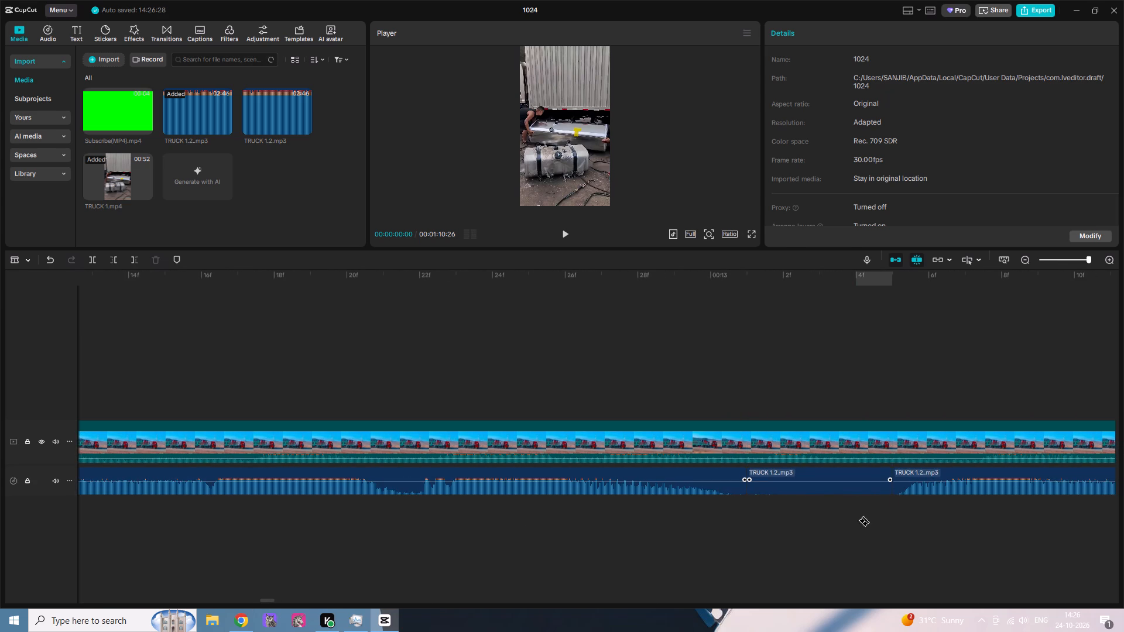
key("a")
left_click(823, 487)
key("Delete")
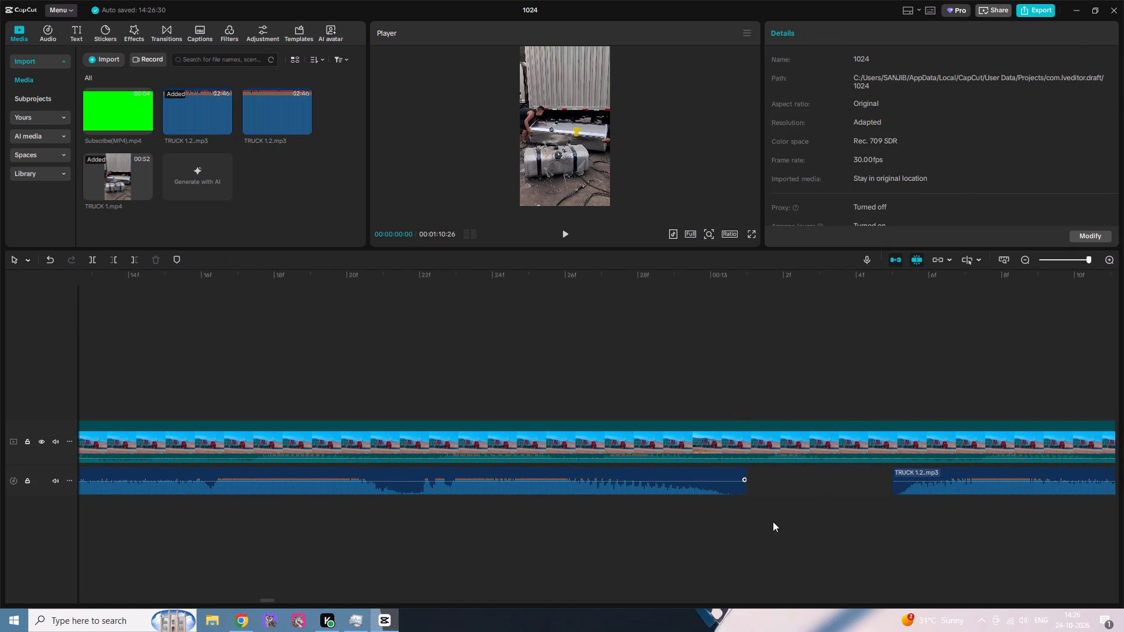
Split the voice-over in the pause at about 00:00:14:29 and 00:00:15:02, and delete the silent piece between the cuts.
left_click_drag(271, 601, 273, 601)
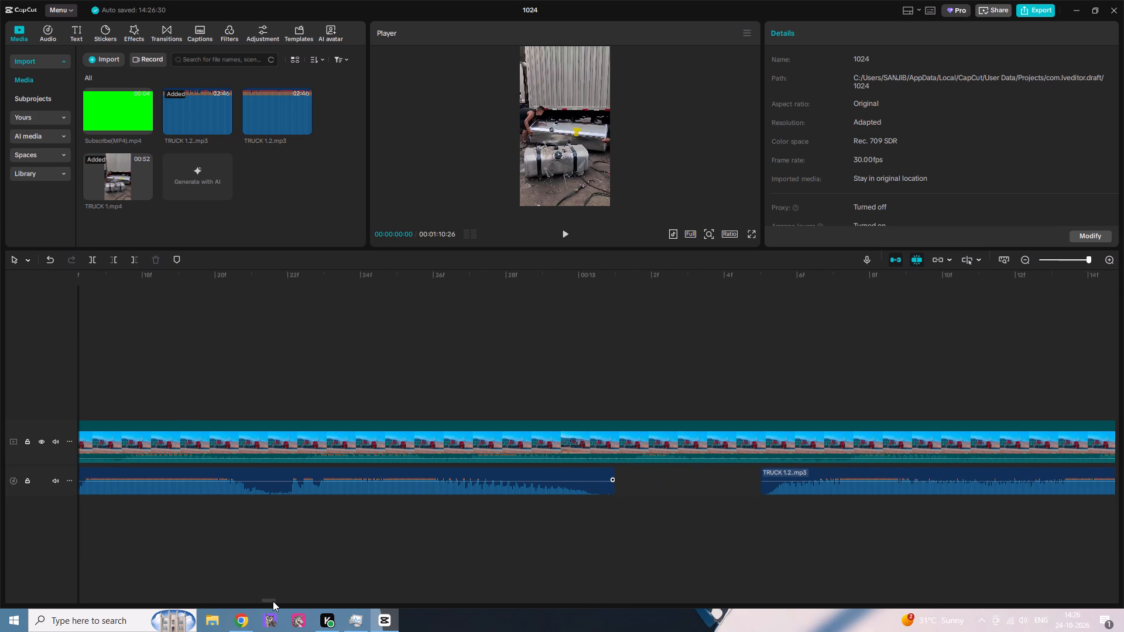
left_click_drag(273, 601, 294, 601)
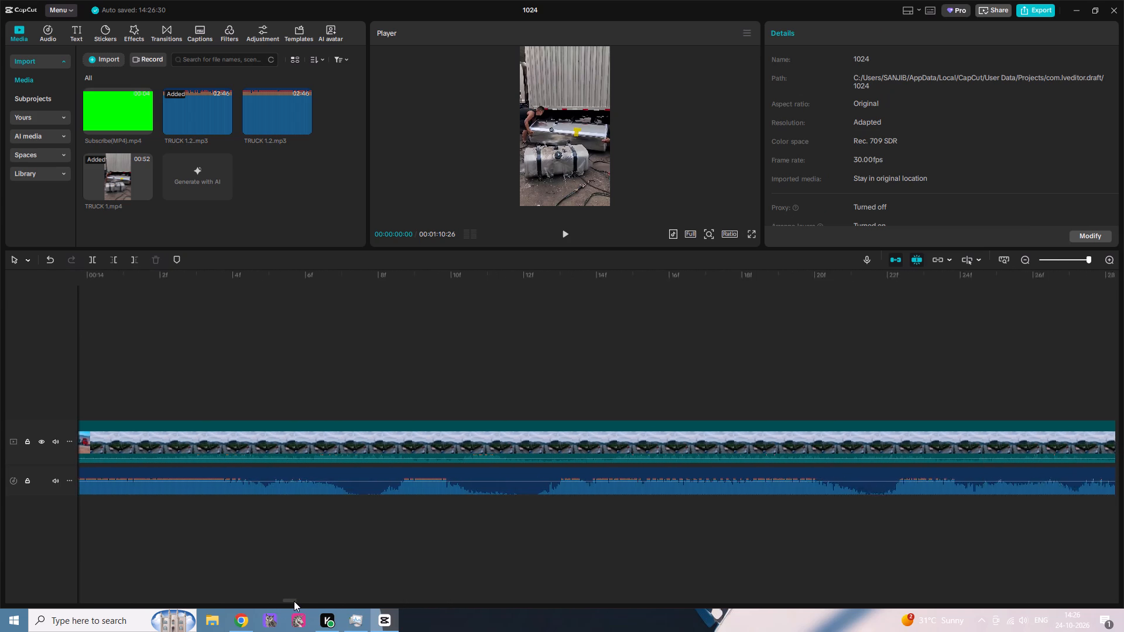
left_click_drag(294, 601, 306, 602)
key("b")
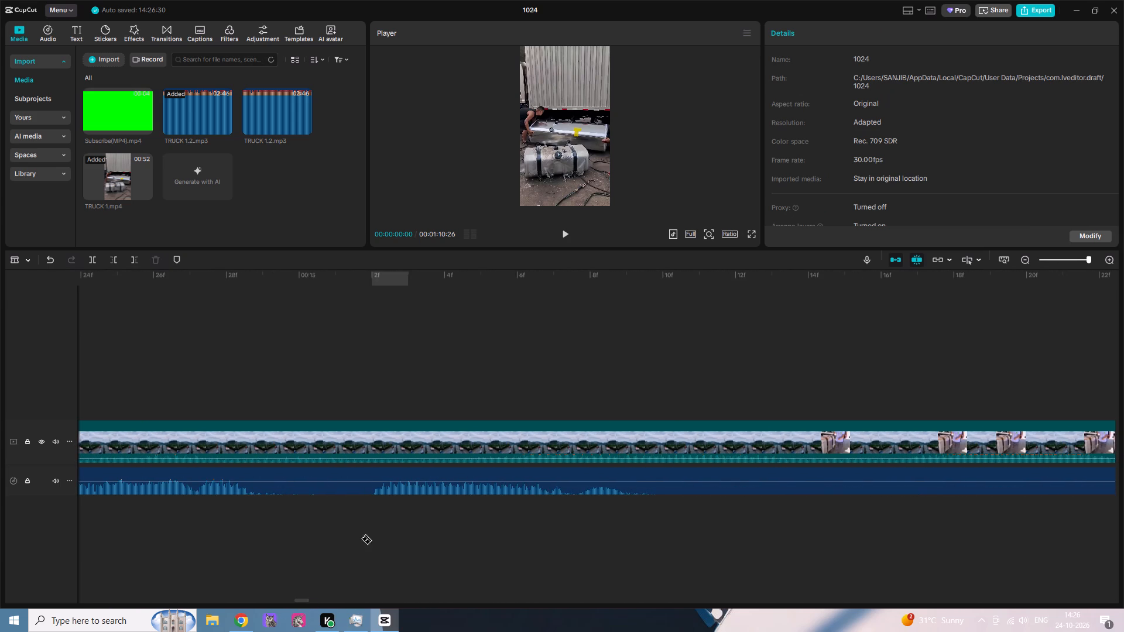
left_click(277, 493)
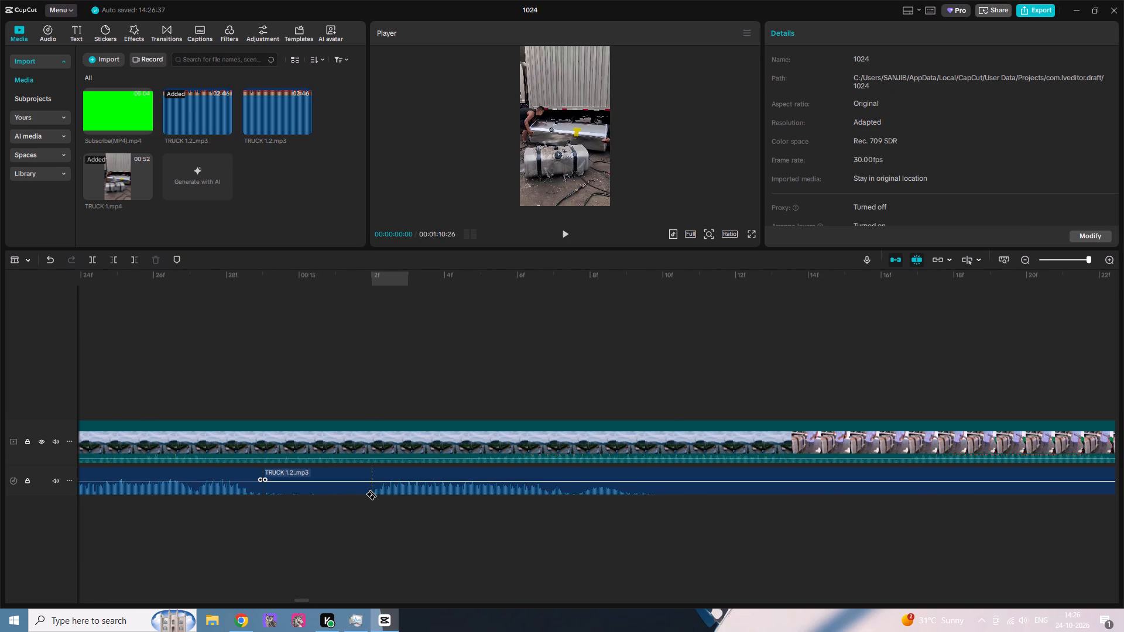
left_click(365, 494)
key("a")
left_click(338, 488)
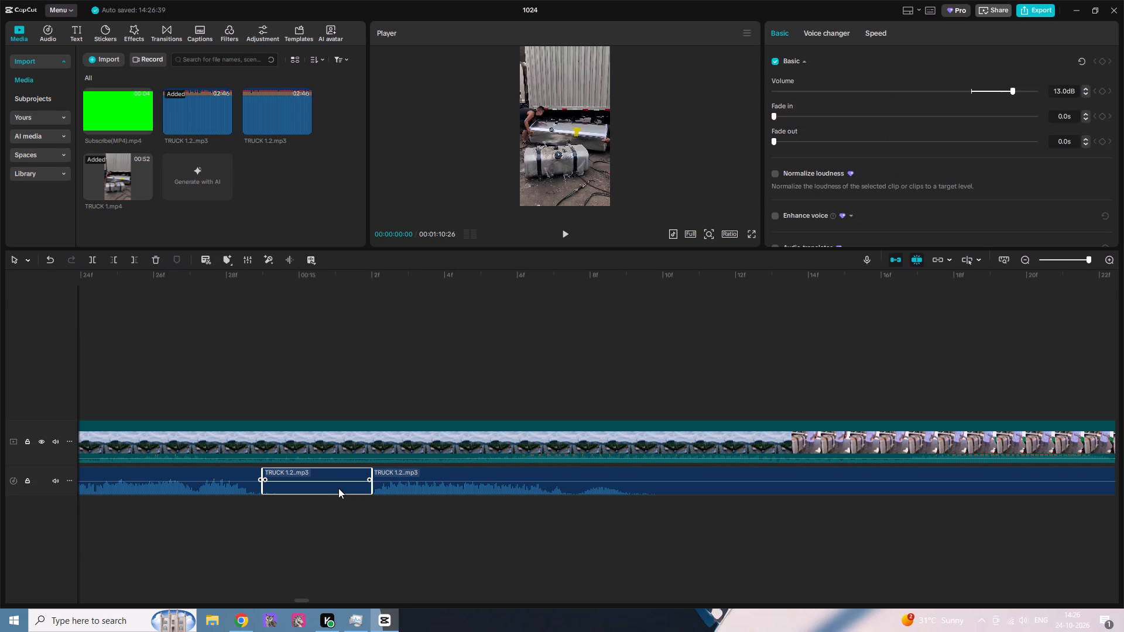
key("Delete")
Split the voice-over in the pause at about 00:00:15:10 and 00:00:15:26, and delete the silent piece between the cuts.
key("b")
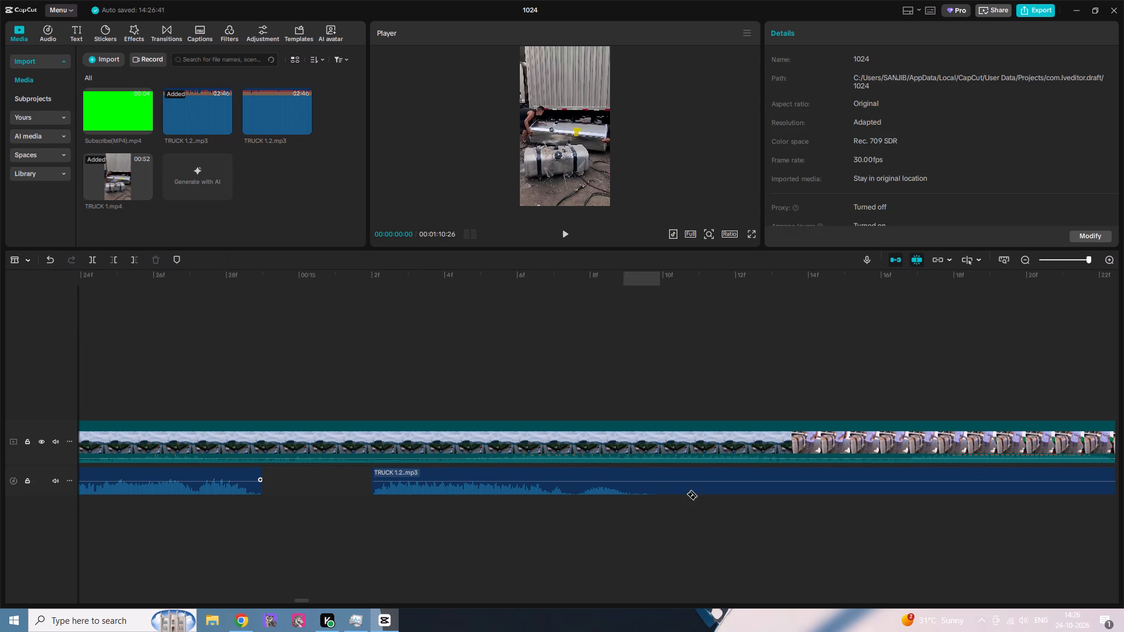
left_click(654, 487)
left_click_drag(303, 601, 311, 601)
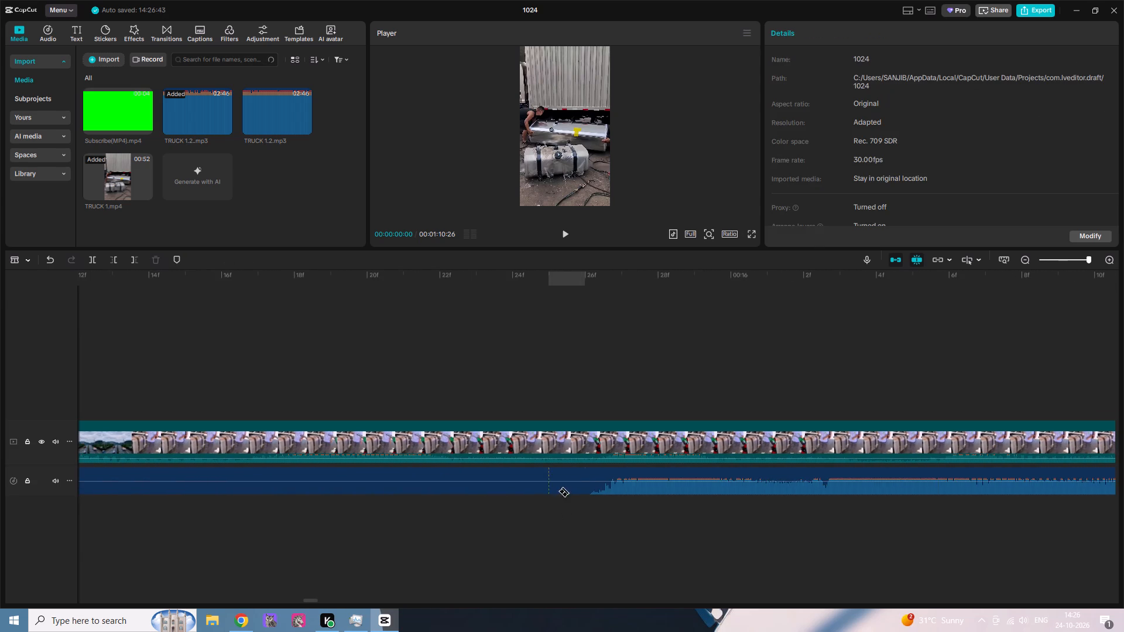
left_click(588, 488)
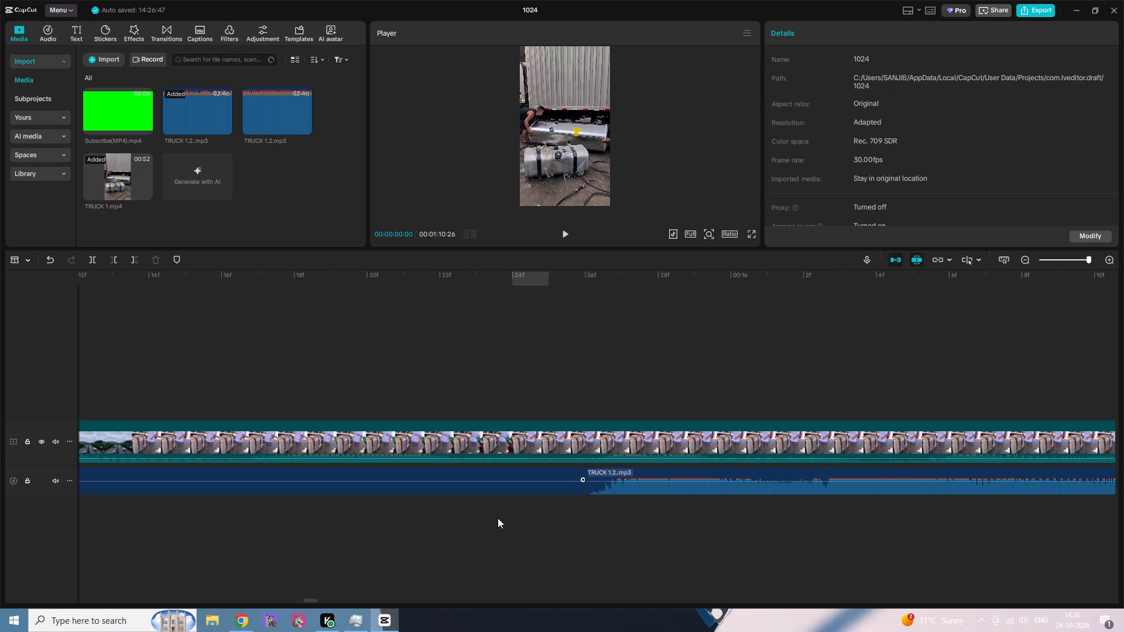
key("a")
left_click(481, 489)
key("Delete")
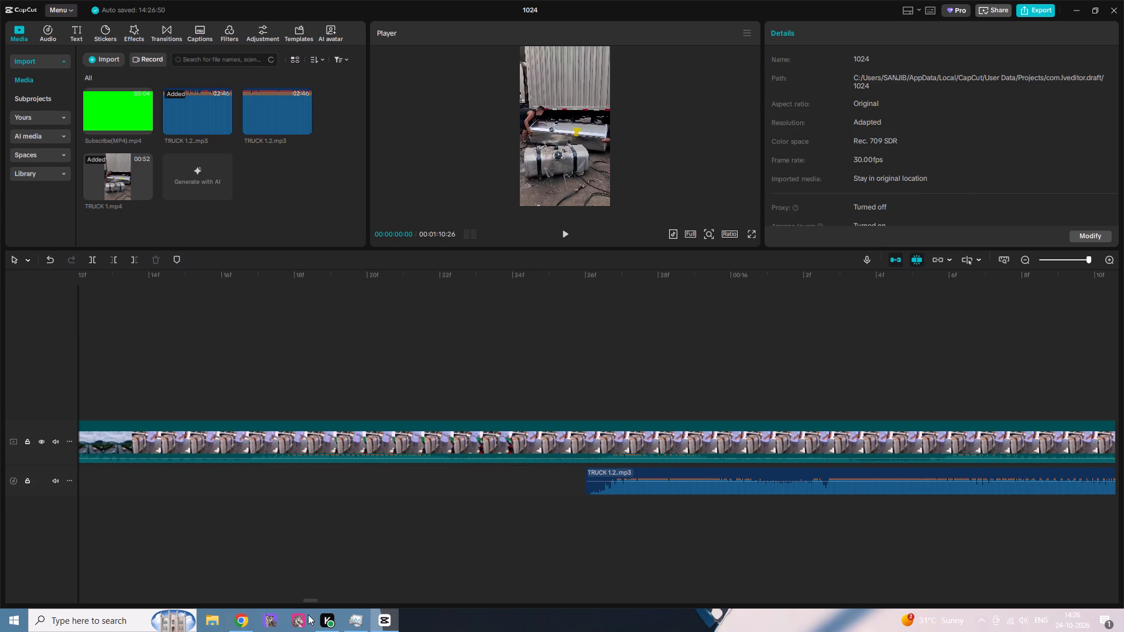
Look over the voice-over waveform along the timeline and play the stretch from about 00:00:16:09 to check the pause there.
left_click_drag(310, 600, 393, 603)
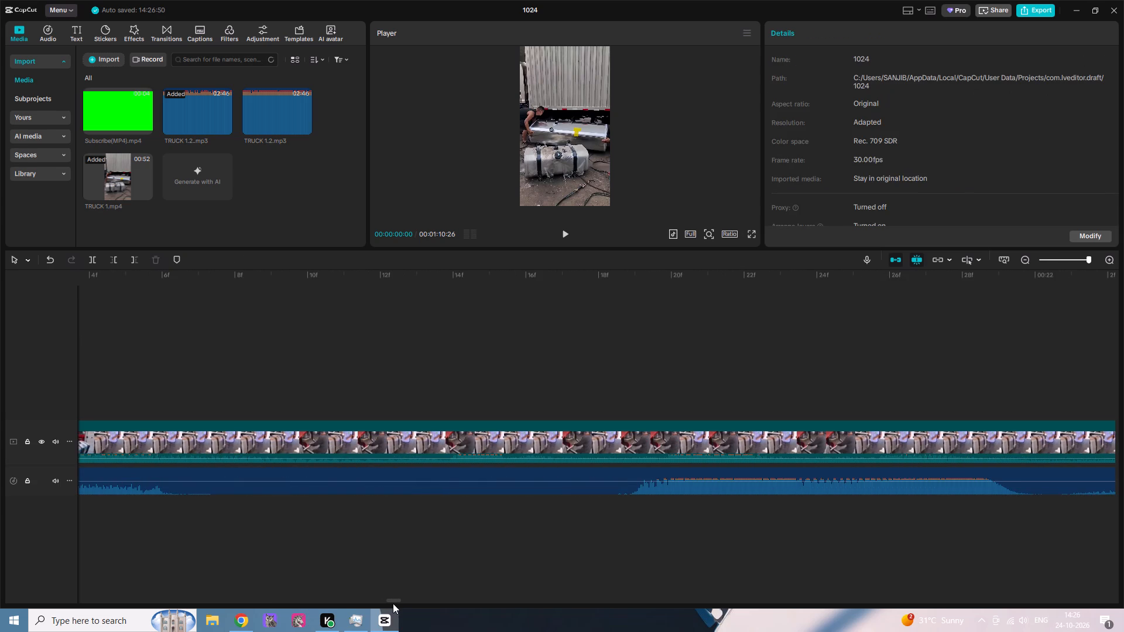
left_click_drag(393, 603, 364, 607)
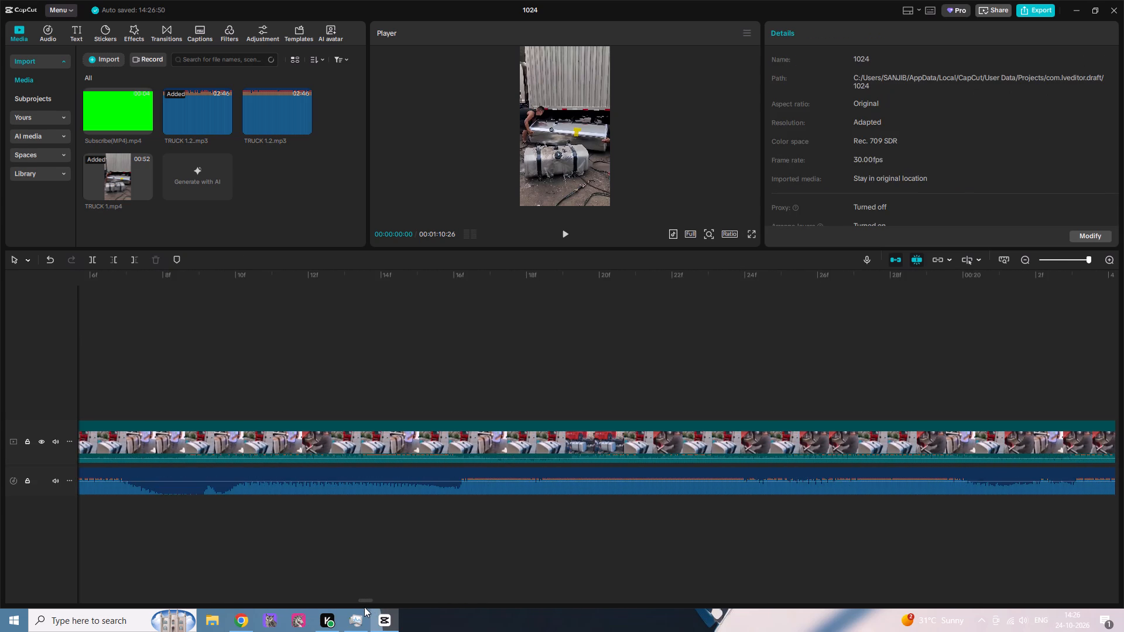
left_click_drag(364, 607, 333, 609)
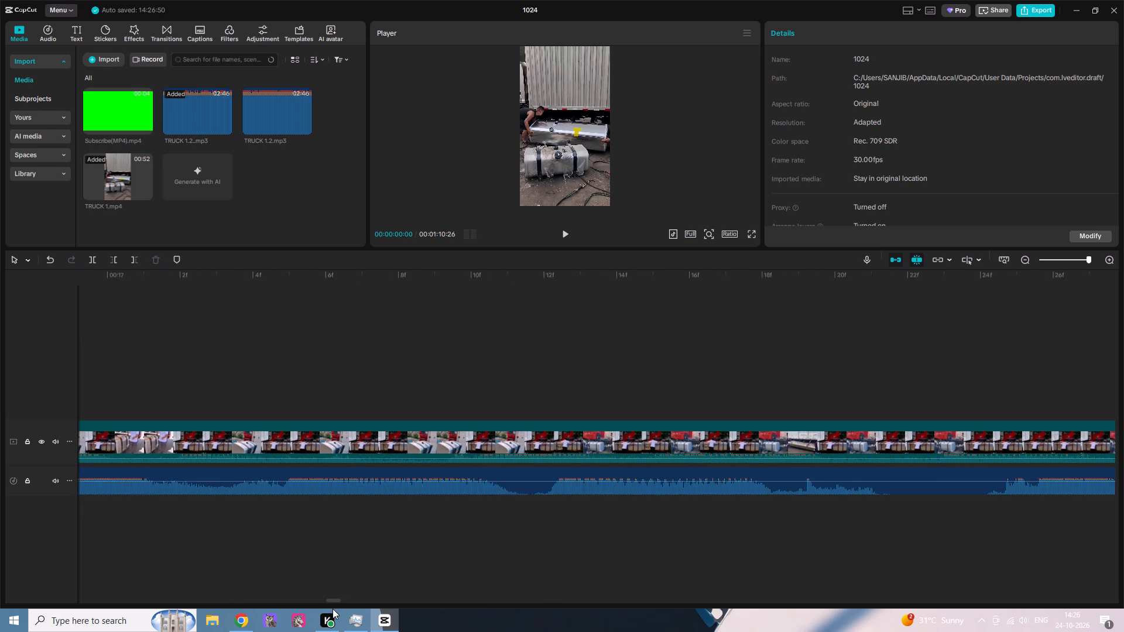
left_click_drag(333, 609, 228, 602)
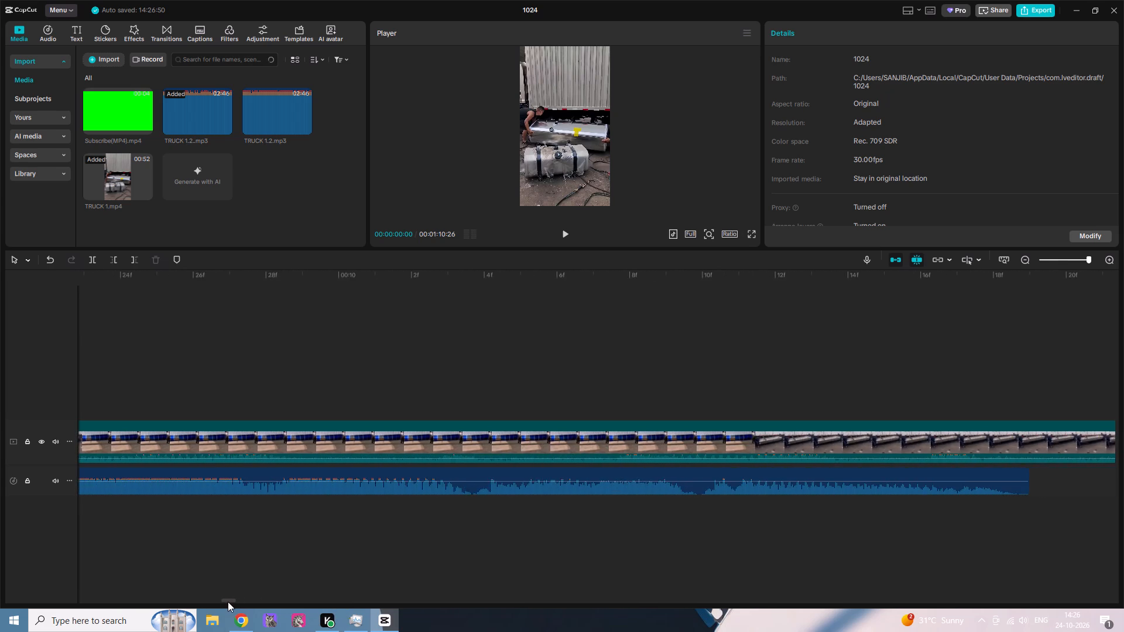
left_click_drag(228, 602, 258, 606)
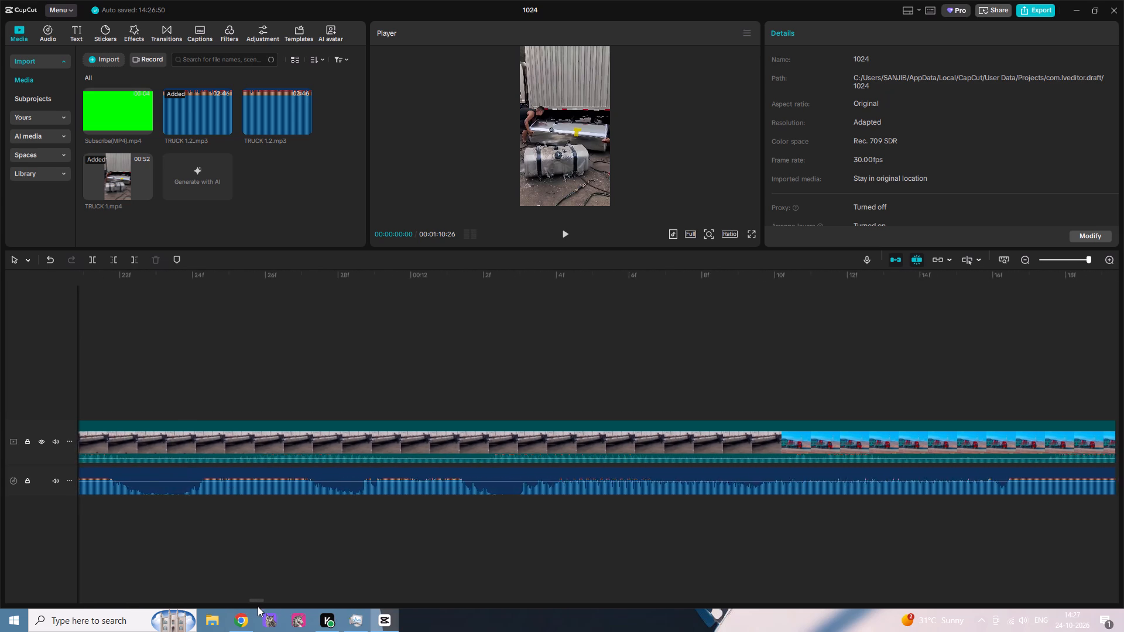
left_click_drag(258, 606, 284, 609)
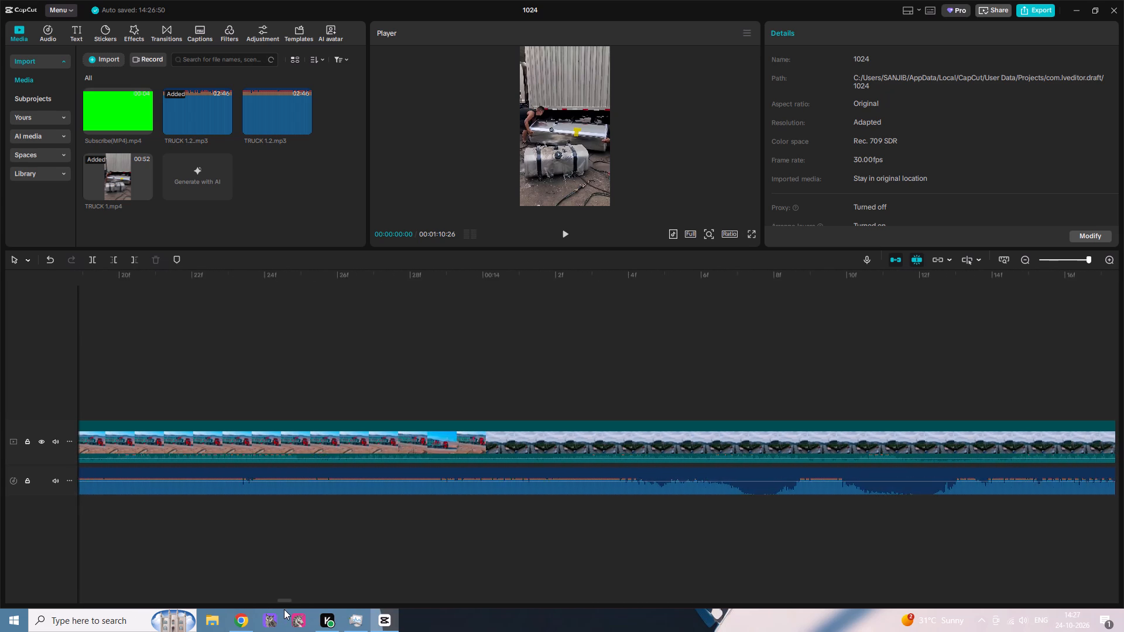
left_click_drag(284, 609, 316, 613)
left_click(633, 297)
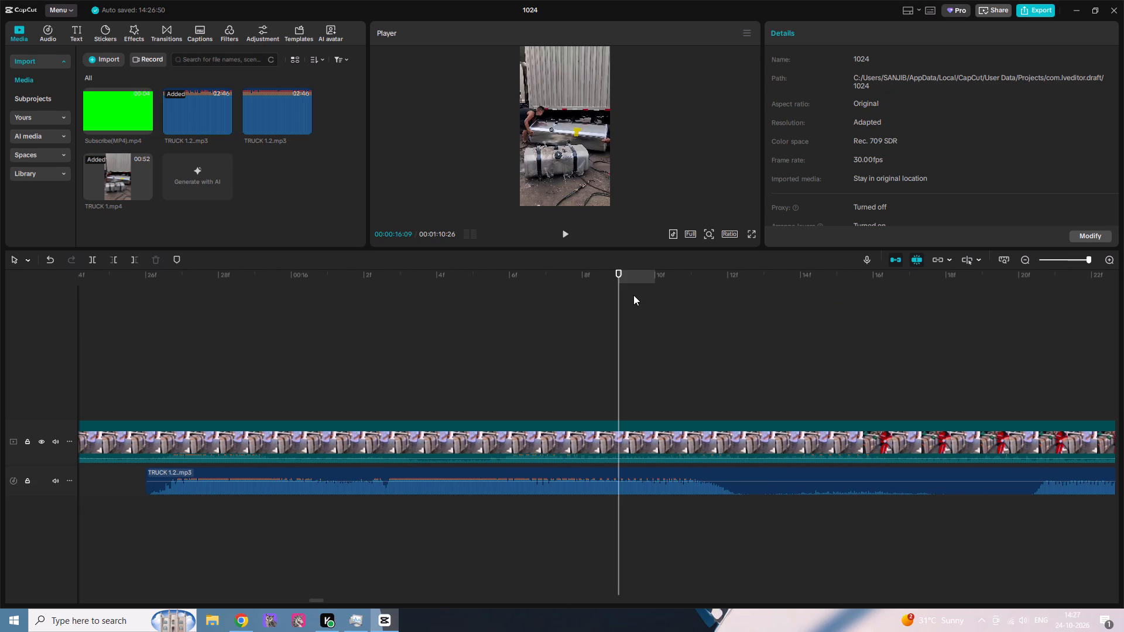
key("space")
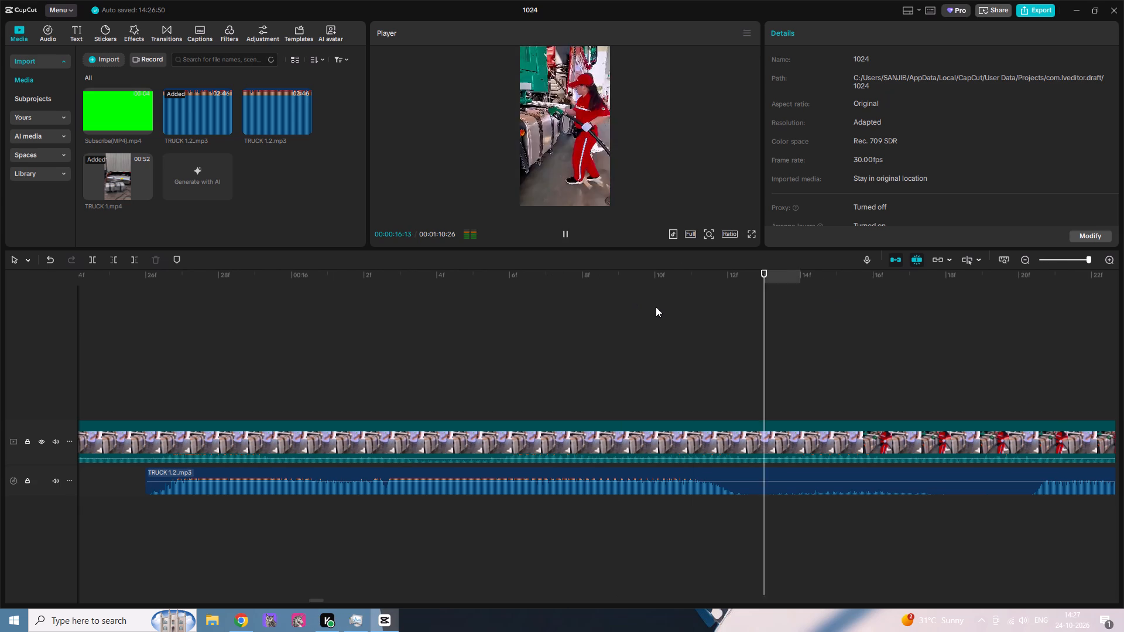
key("space")
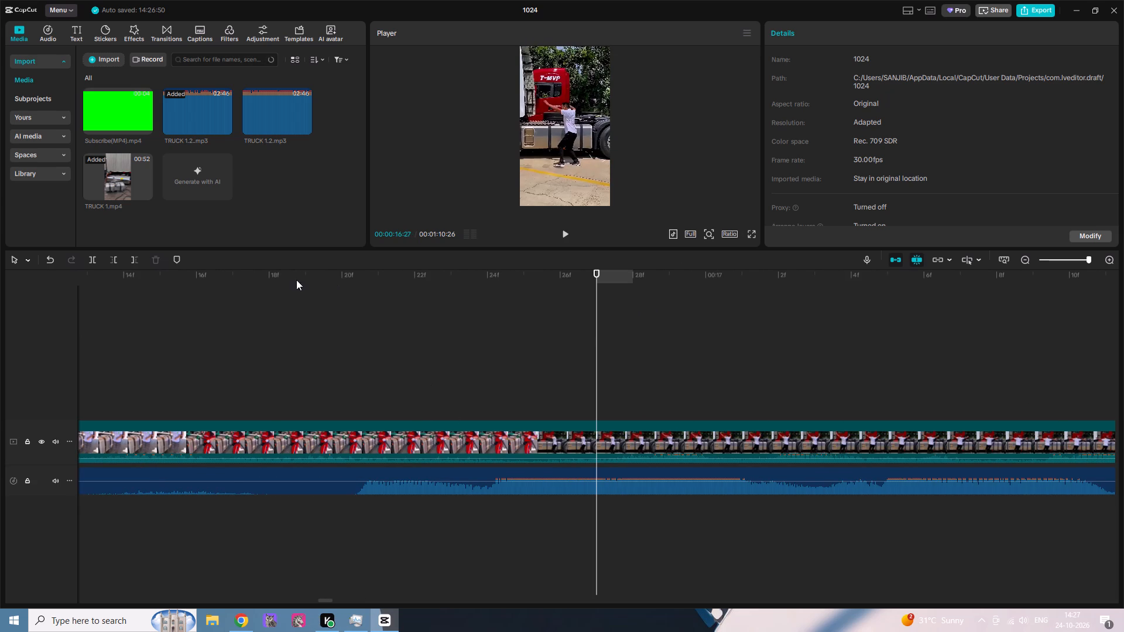
left_click_drag(289, 281, 346, 293)
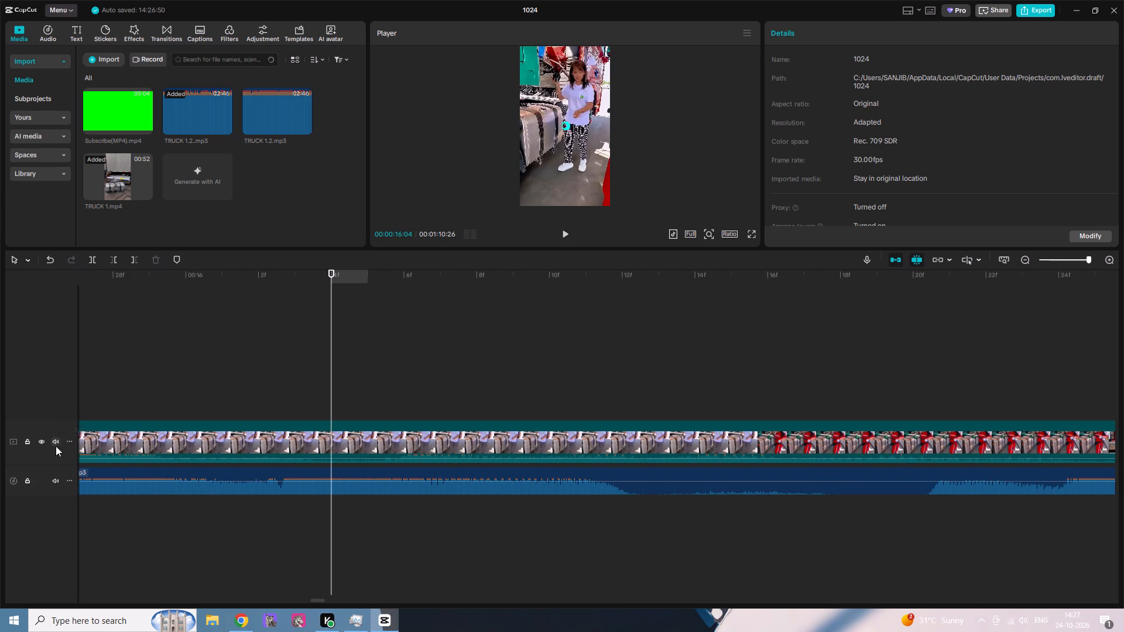
Mute the track holding the TRUCK 1 video clip.
left_click(56, 446)
Play the voice-over from about 00:00:16:04 and replay the pause around 00:00:16:13 to hear where the speech stops and resumes.
key("space")
key("space")
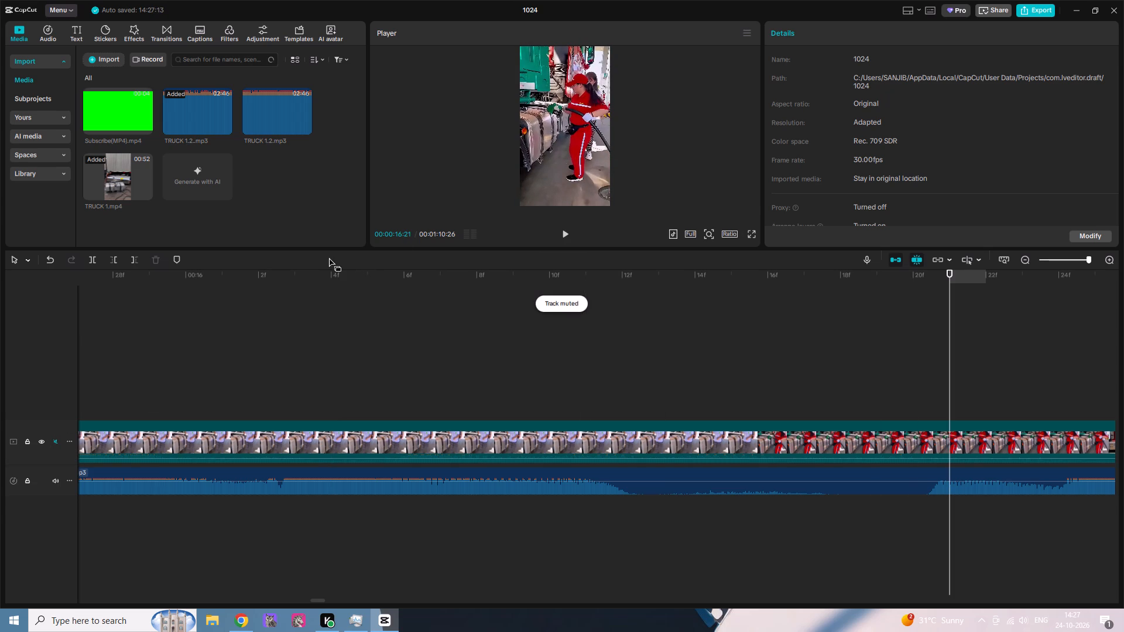
left_click(684, 318)
left_click(650, 277)
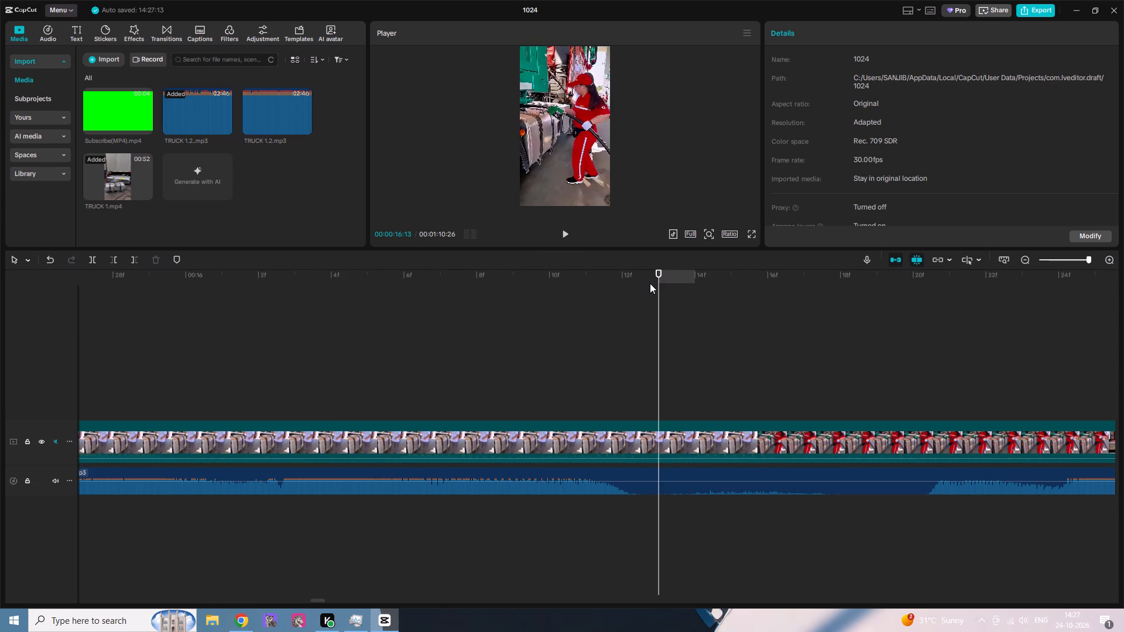
key("space")
key("space")
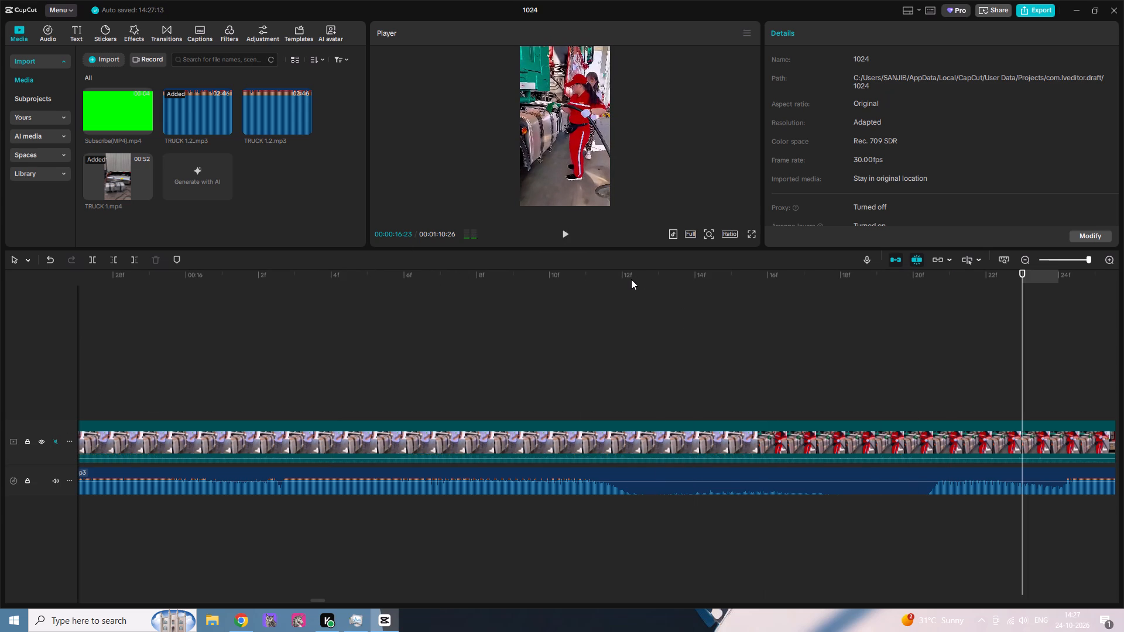
left_click(611, 276)
key("space")
key("space")
Split the voice-over in the pause at about 00:00:16:13 and 00:00:16:20, and delete the piece between the cuts.
key("b")
left_click(642, 490)
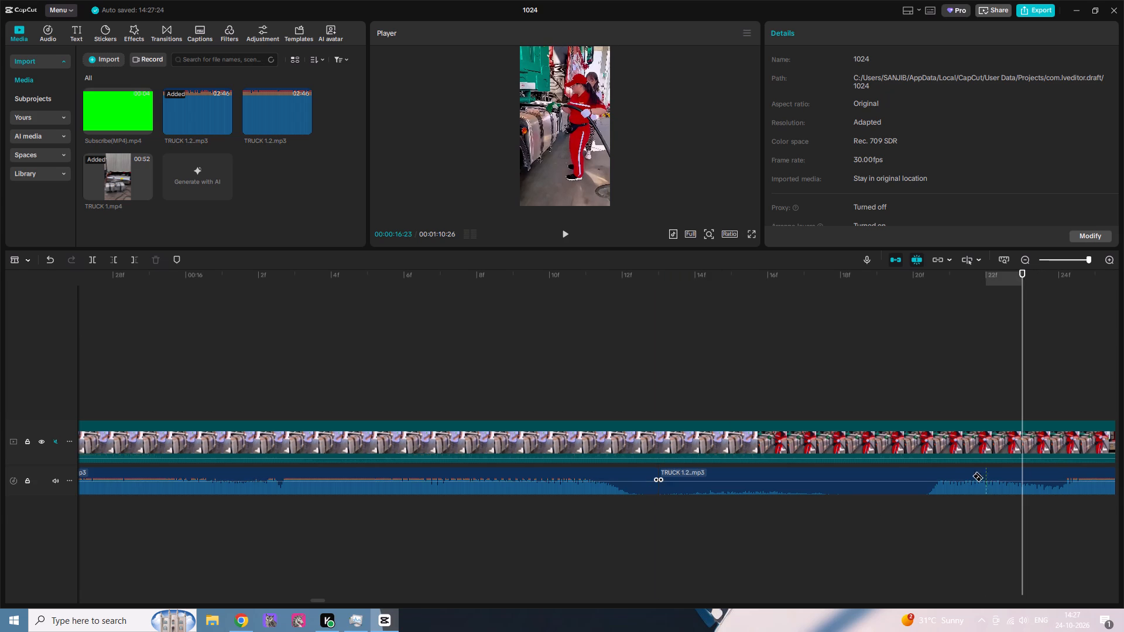
left_click(919, 489)
key("a")
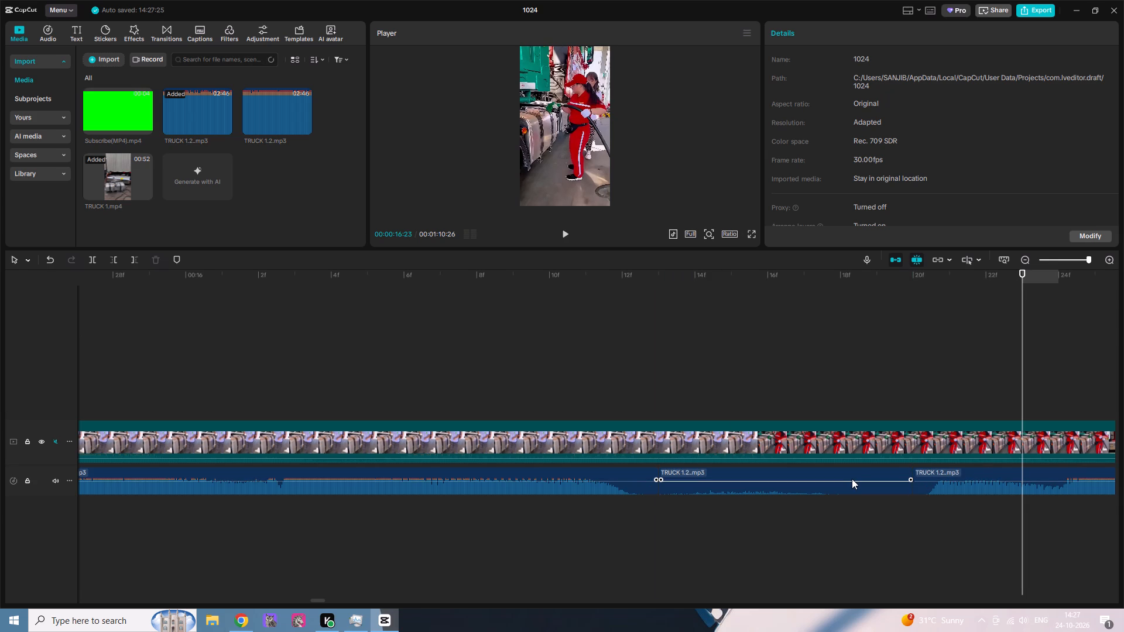
left_click(852, 479)
key("Delete")
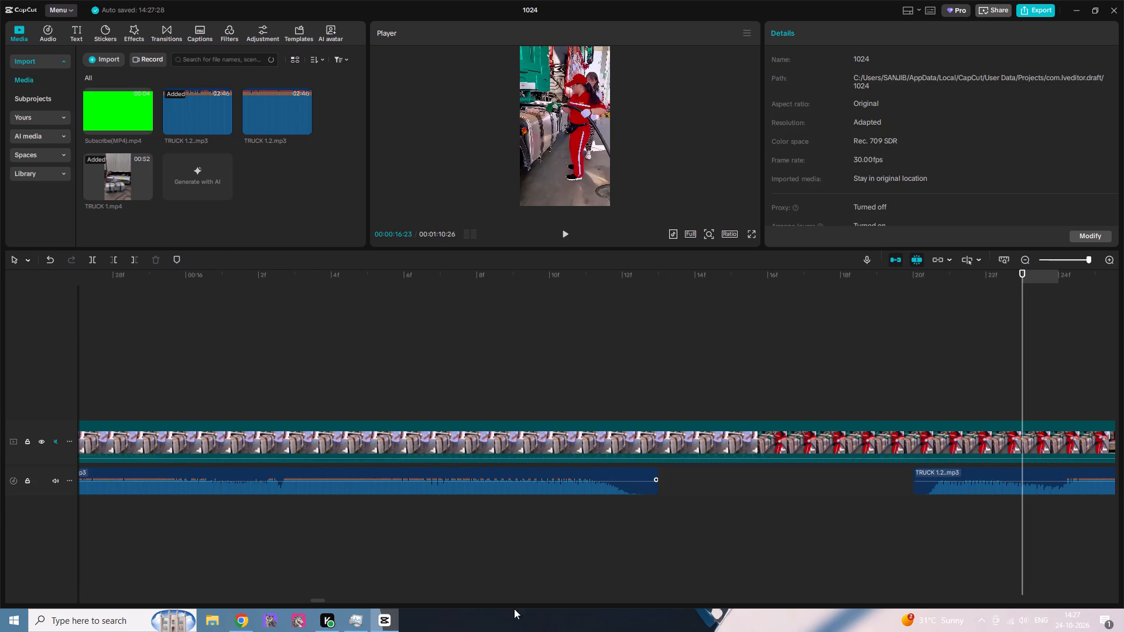
Split the voice-over in the pause at about 00:00:17:22 and 00:00:17:24, and delete the silent piece between the cuts.
left_click_drag(317, 602, 331, 605)
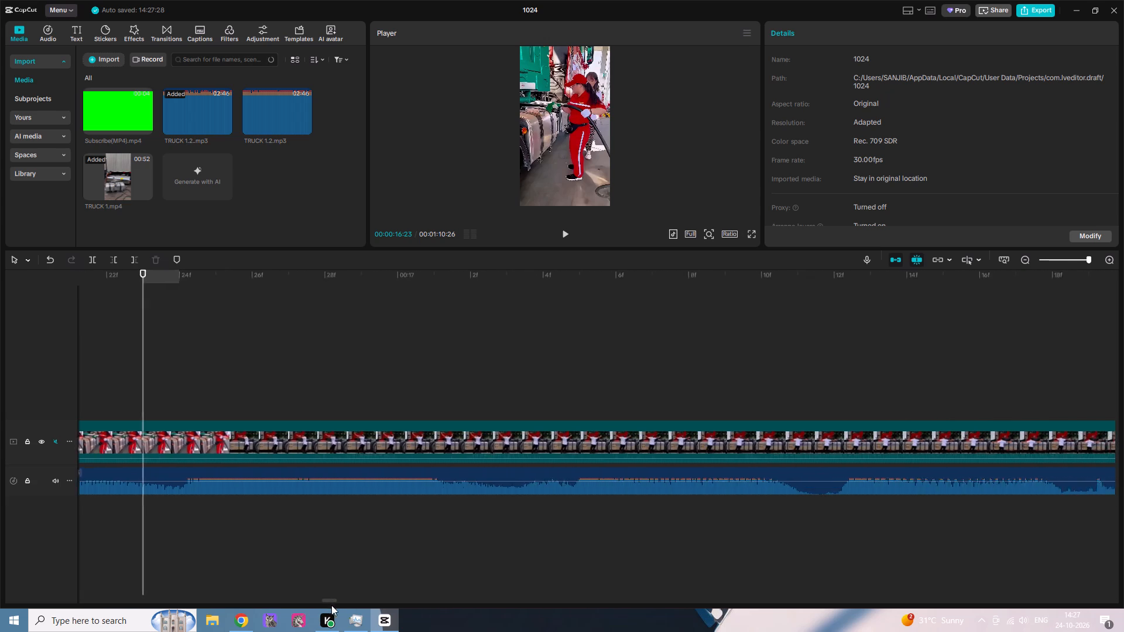
left_click_drag(331, 605, 340, 606)
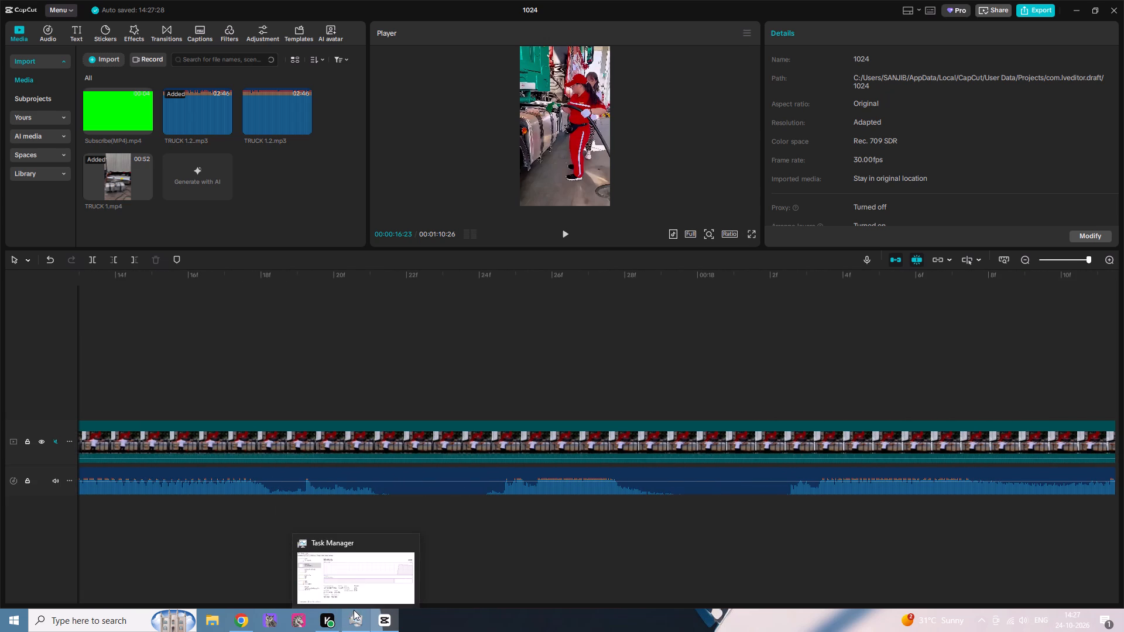
key("b")
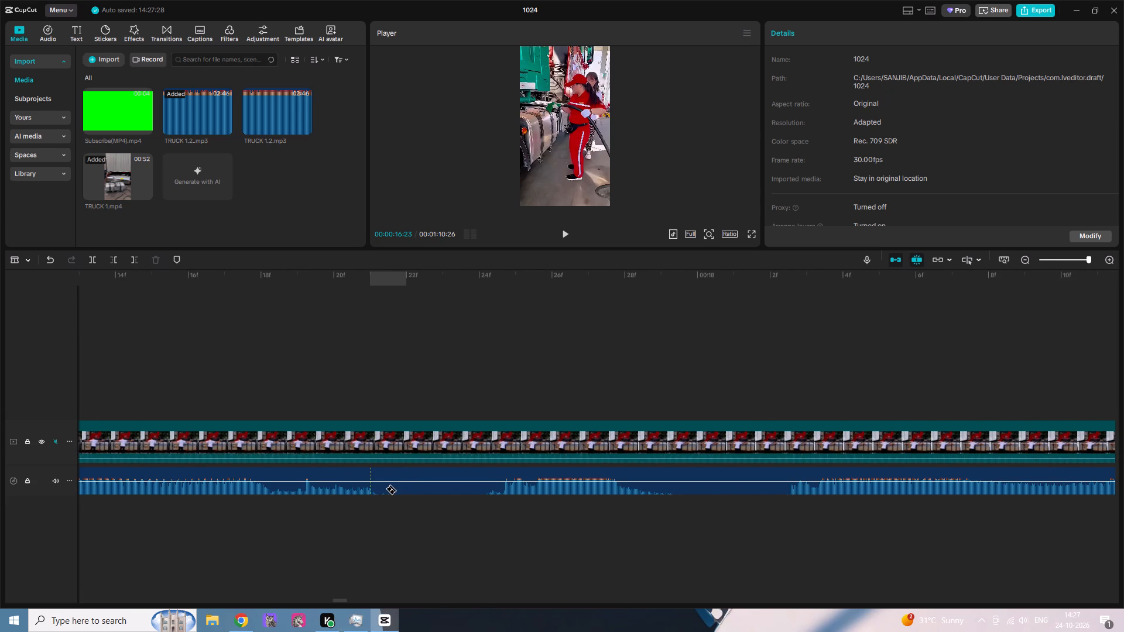
left_click(390, 489)
left_click(478, 494)
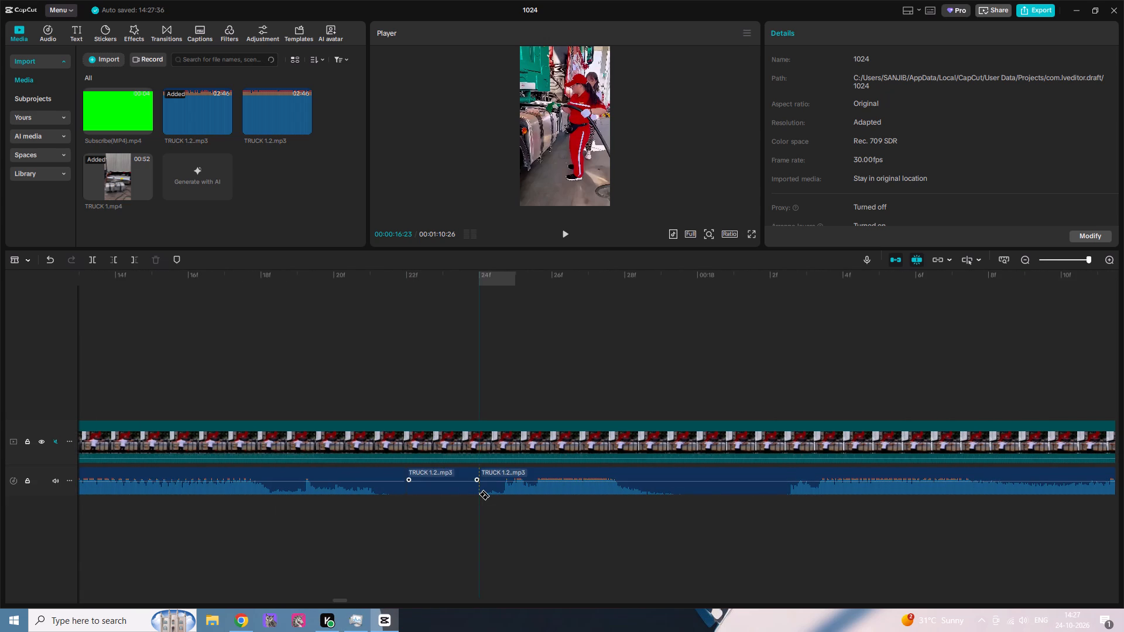
key("a")
left_click(457, 482)
key("Delete")
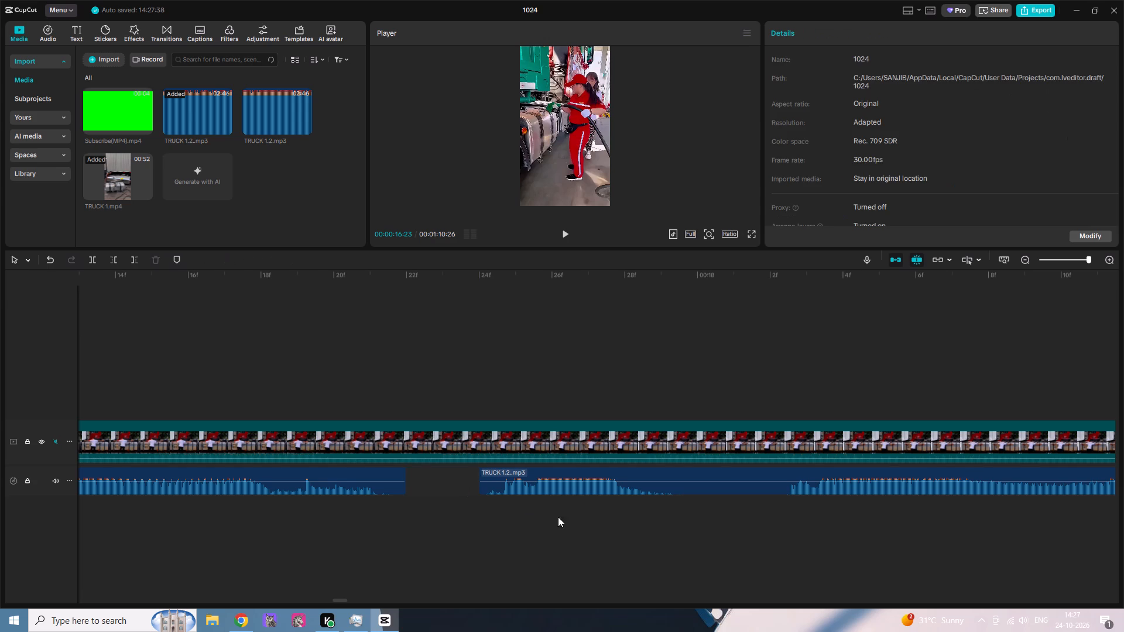
Split the voice-over in the pause at about 00:00:18:00 and 00:00:18:02, and delete the silent piece between the cuts.
key("b")
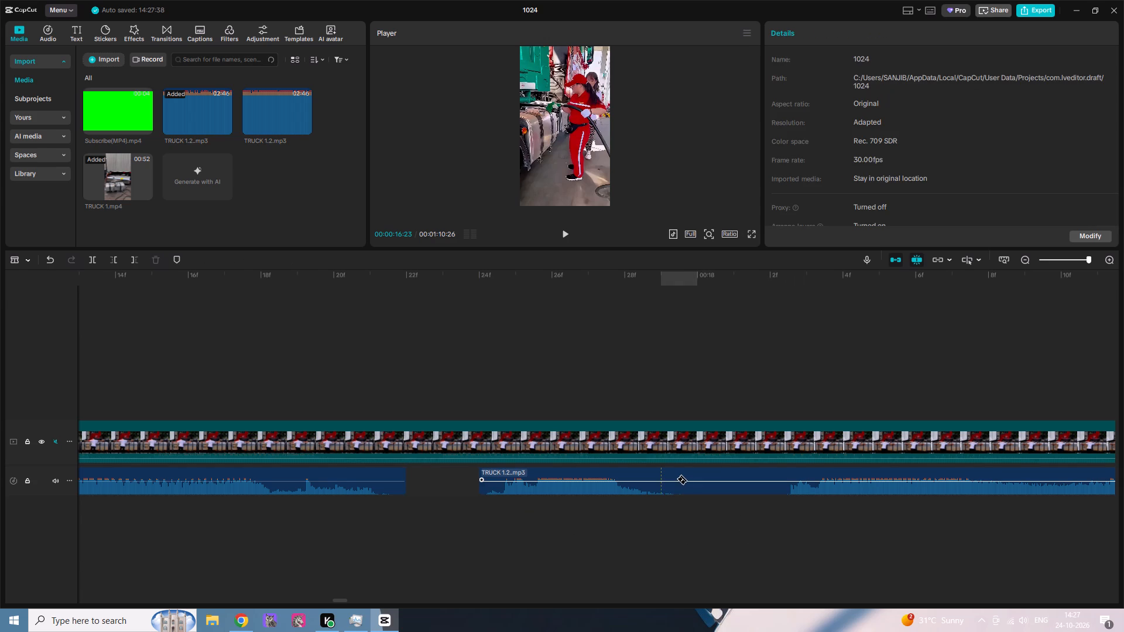
left_click(687, 482)
left_click(687, 486)
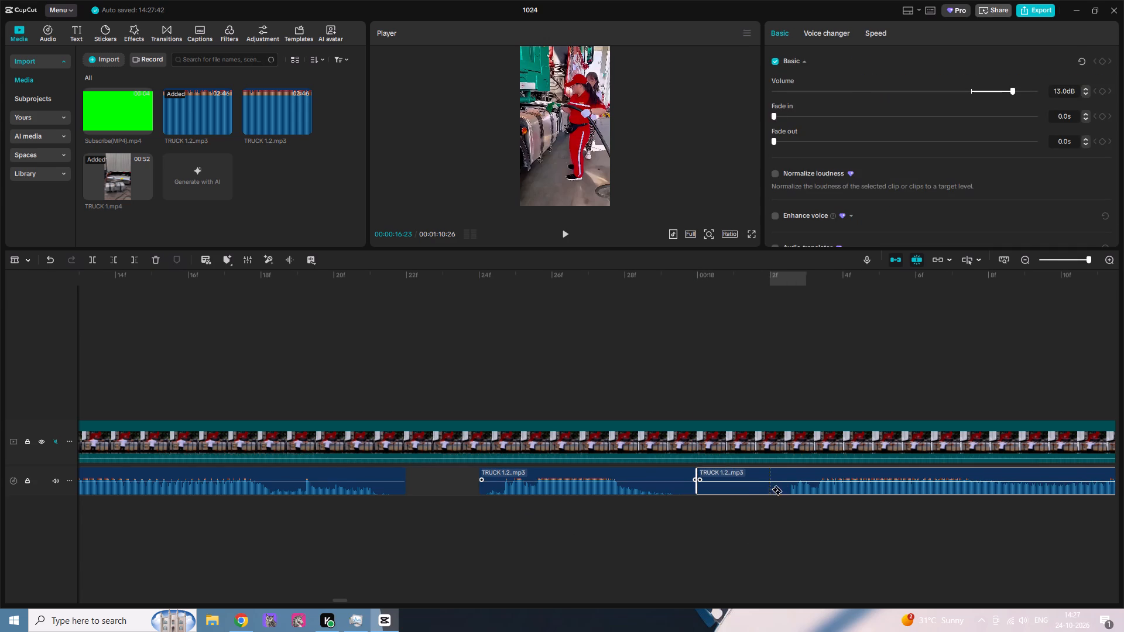
left_click(787, 493)
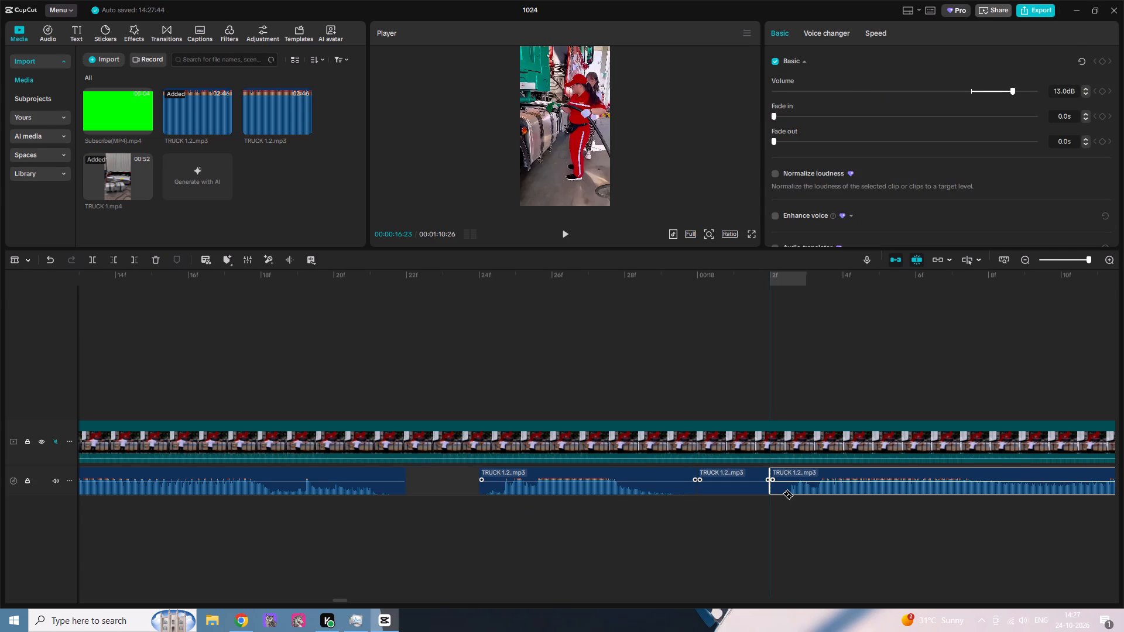
key("a")
left_click(721, 484)
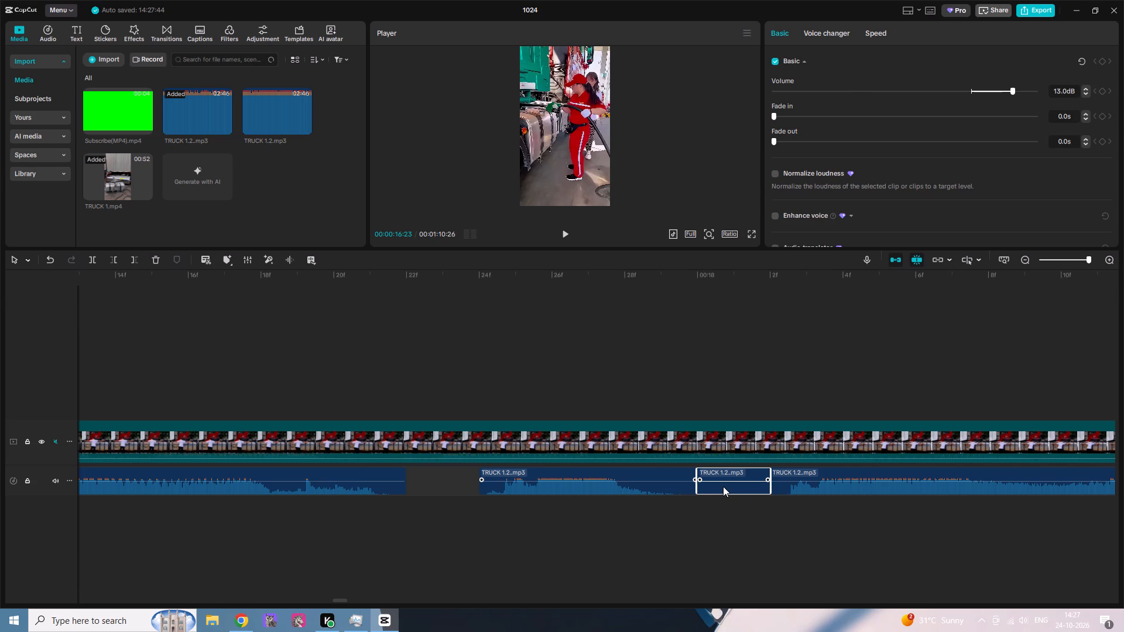
key("Delete")
Trim the end of the short voice-over piece starting at about 00:00:17:24 back to about 00:00:17:29.
left_click_drag(696, 486, 685, 486)
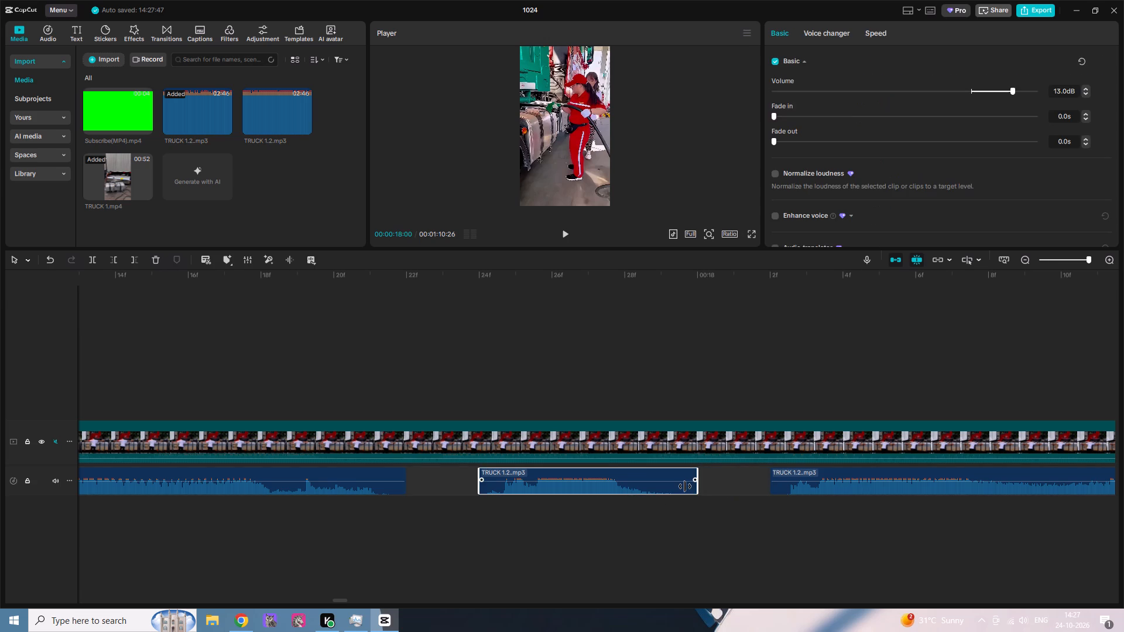
left_click_drag(685, 486, 673, 486)
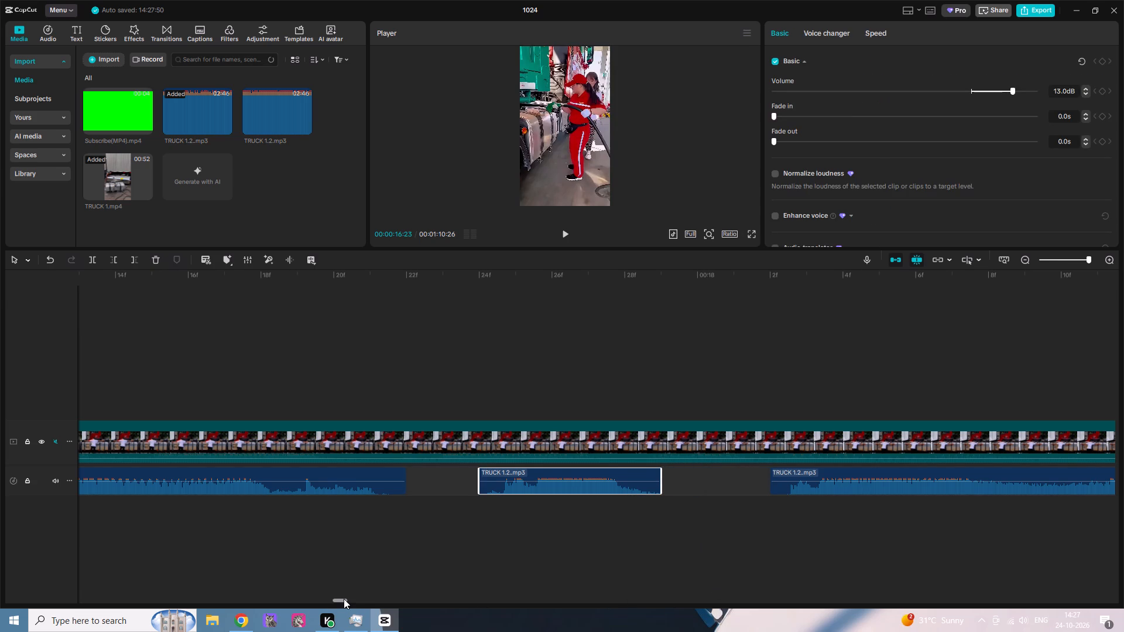
Split the voice-over in the pause at about 00:00:21:07 and 00:00:21:18, and delete the silent piece between the cuts.
left_click_drag(341, 600, 361, 600)
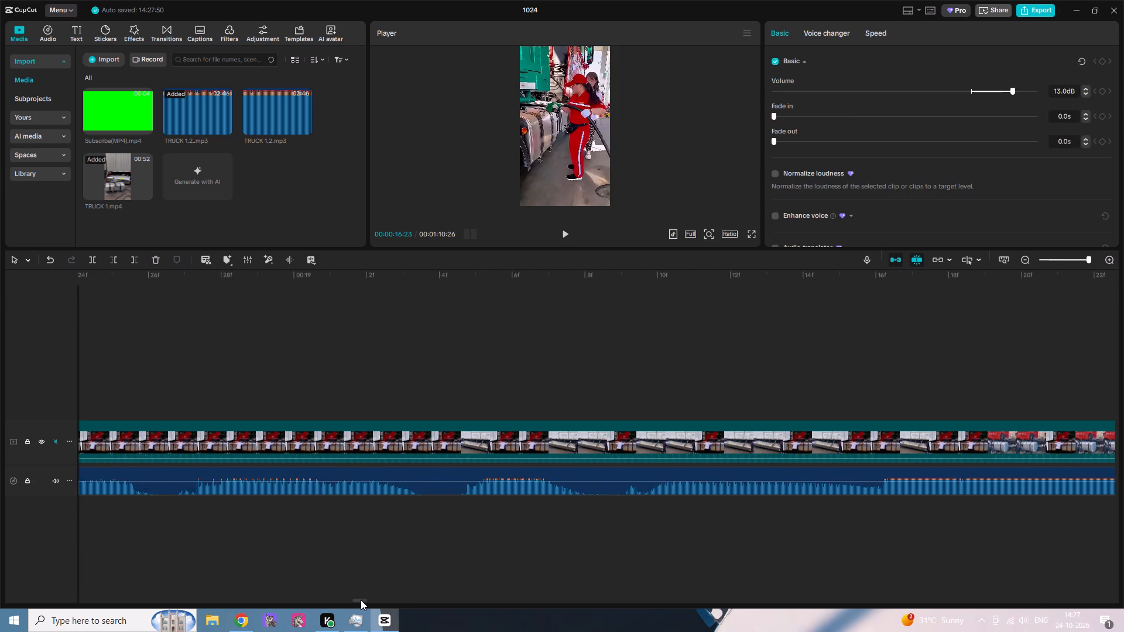
left_click_drag(361, 600, 376, 599)
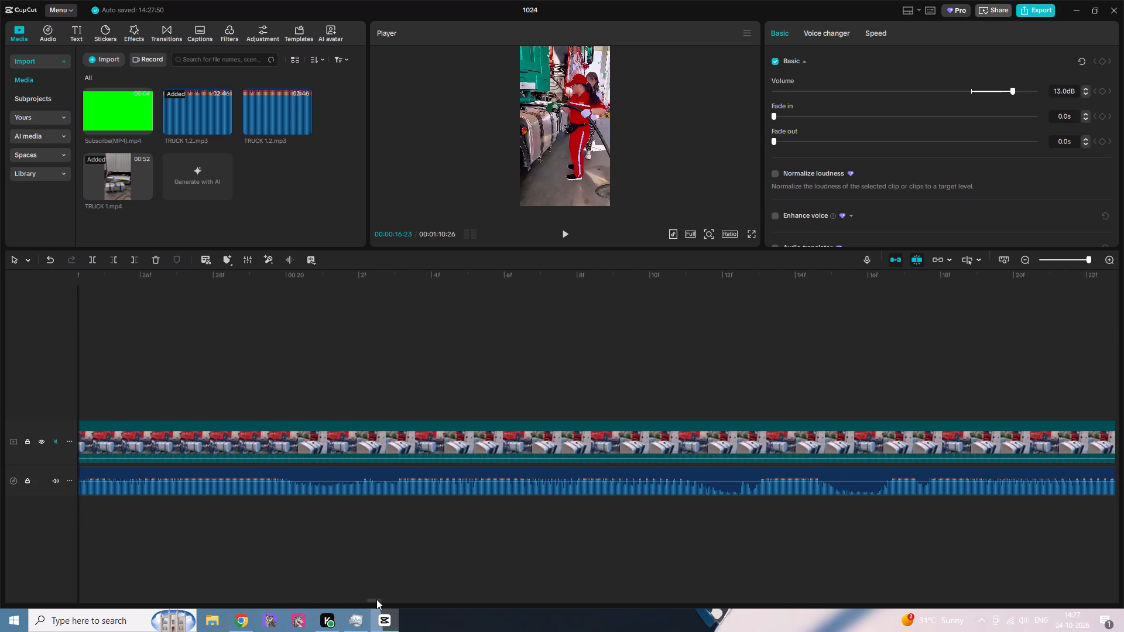
left_click_drag(376, 599, 390, 601)
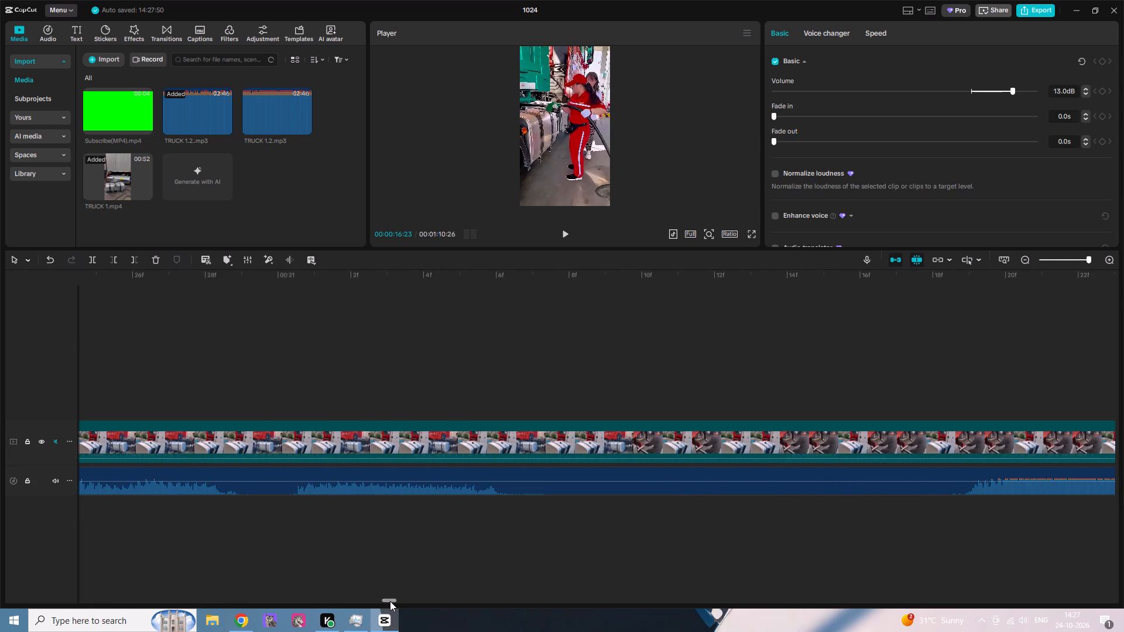
key("b")
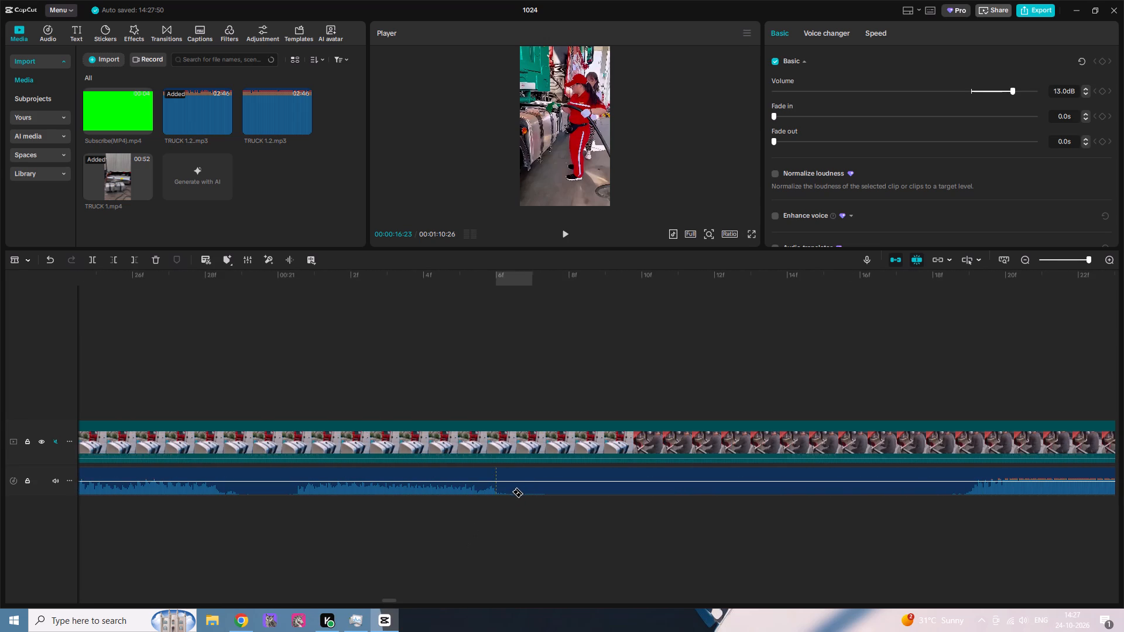
left_click(518, 493)
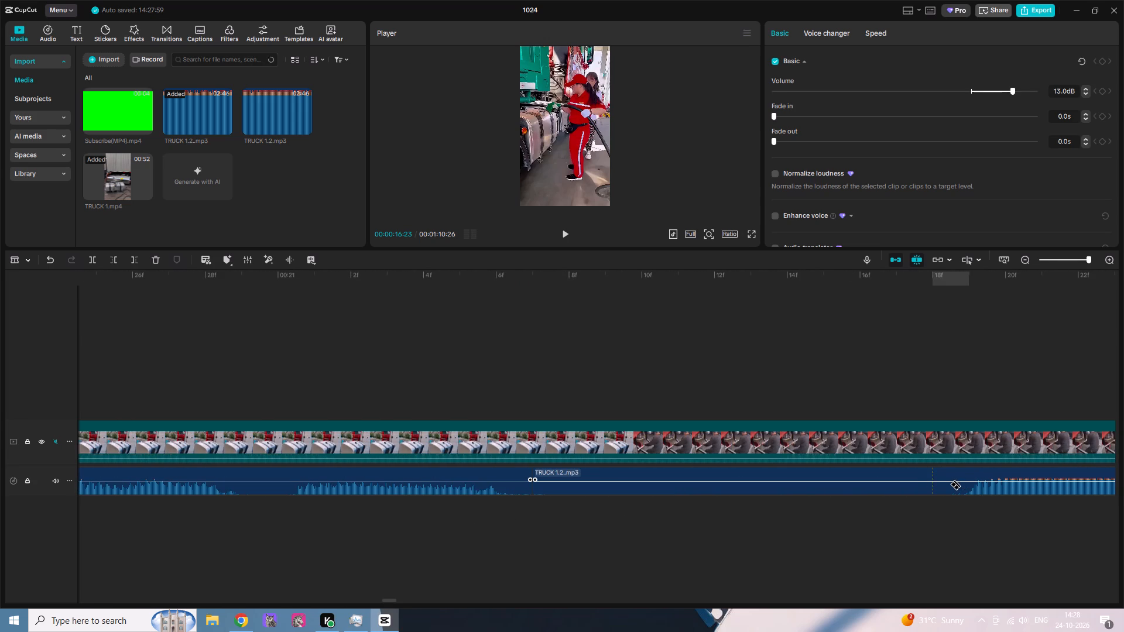
left_click(948, 484)
key("a")
left_click(947, 485)
left_click(883, 486)
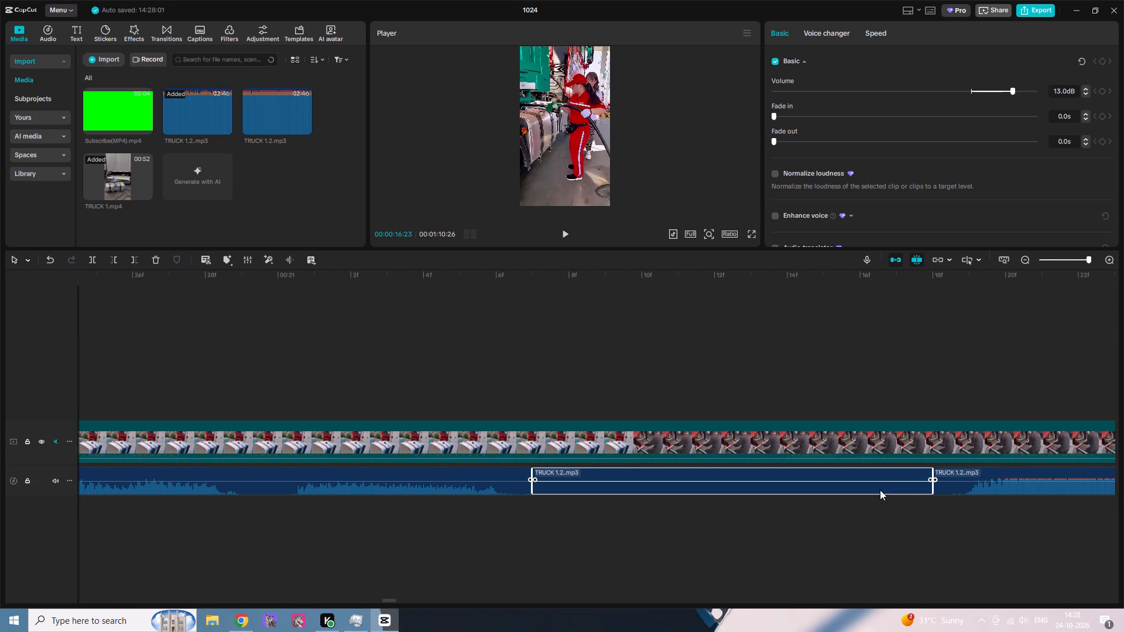
key("Delete")
Play the quiet stretch from about 00:00:22:00, split the voice-over there and at about 00:00:22:08, and delete the piece between the cuts.
left_click_drag(388, 600, 389, 600)
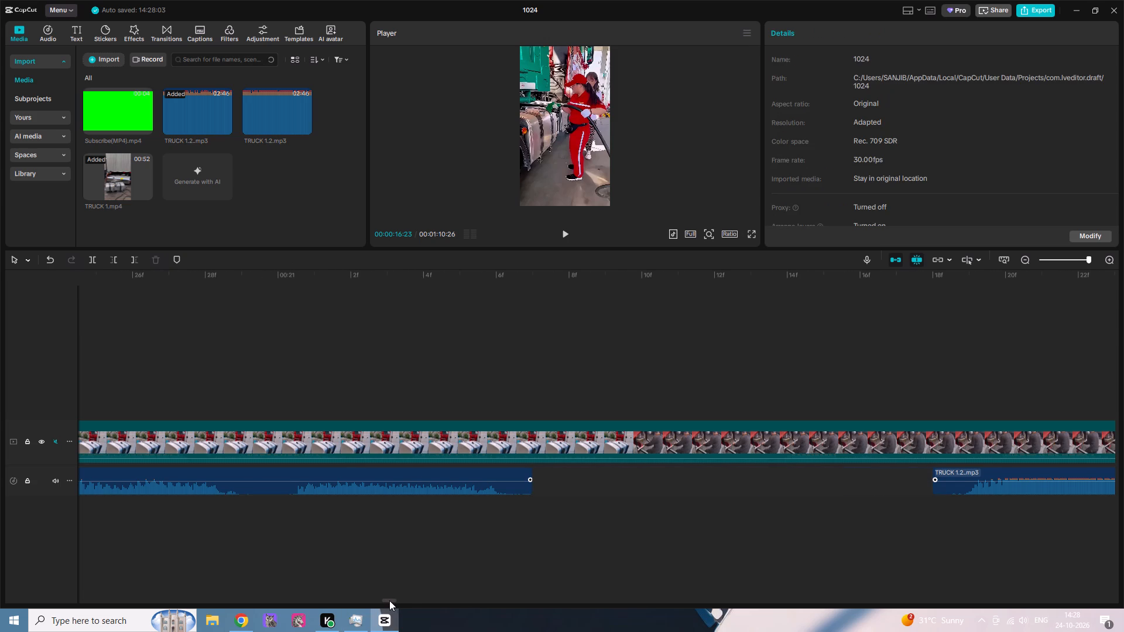
left_click_drag(389, 600, 401, 601)
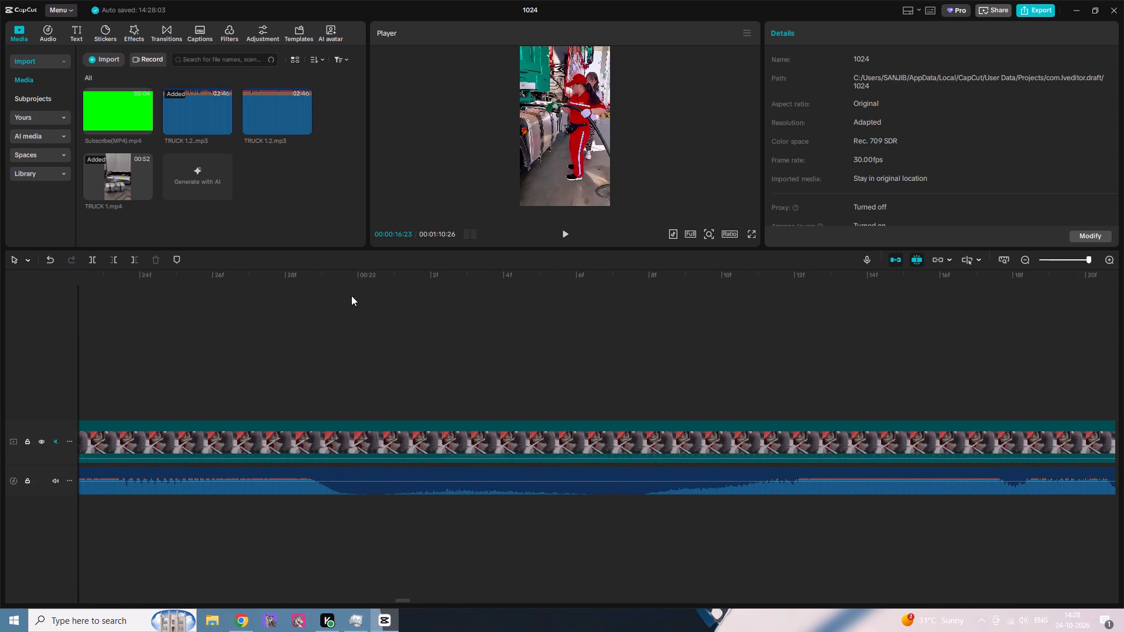
left_click(335, 279)
key("space")
key("space")
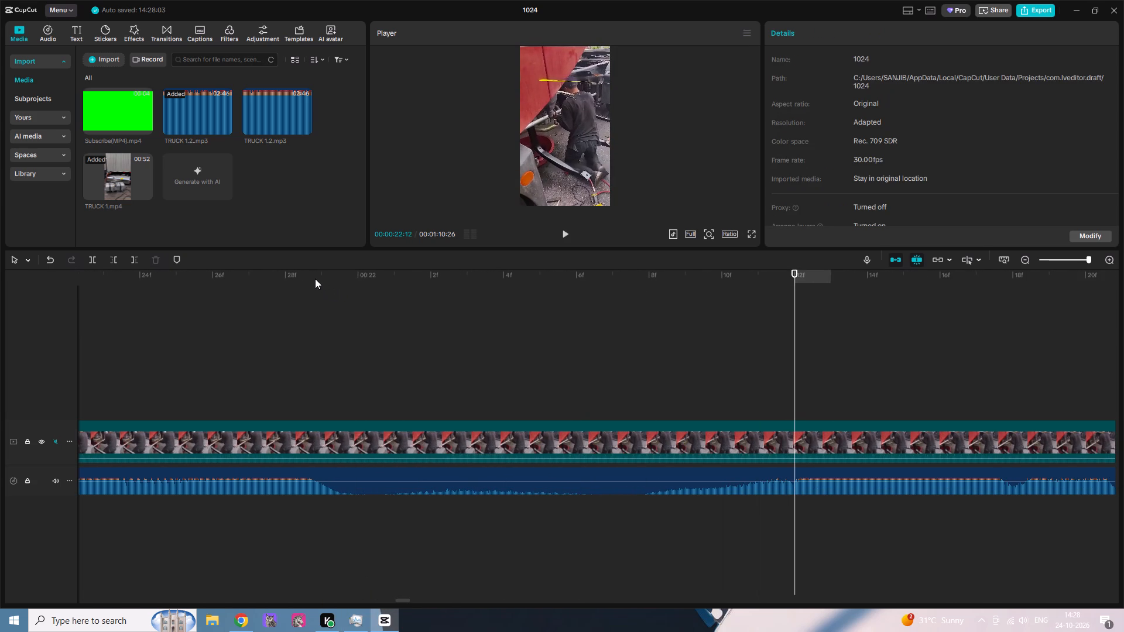
left_click(314, 278)
key("space")
key("space")
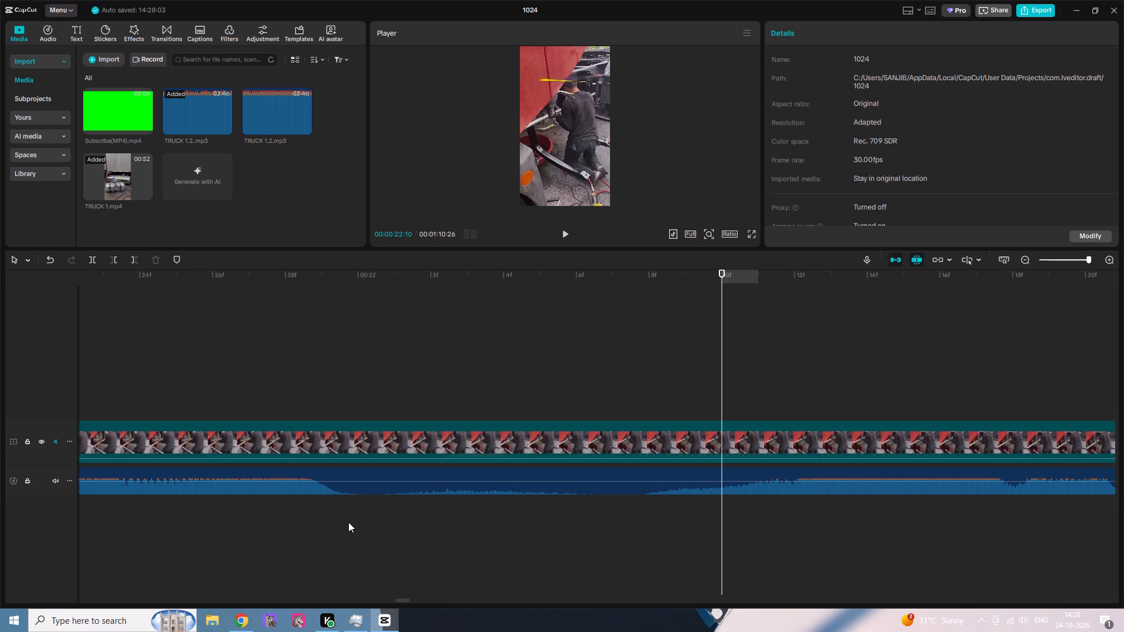
key("b")
left_click(355, 477)
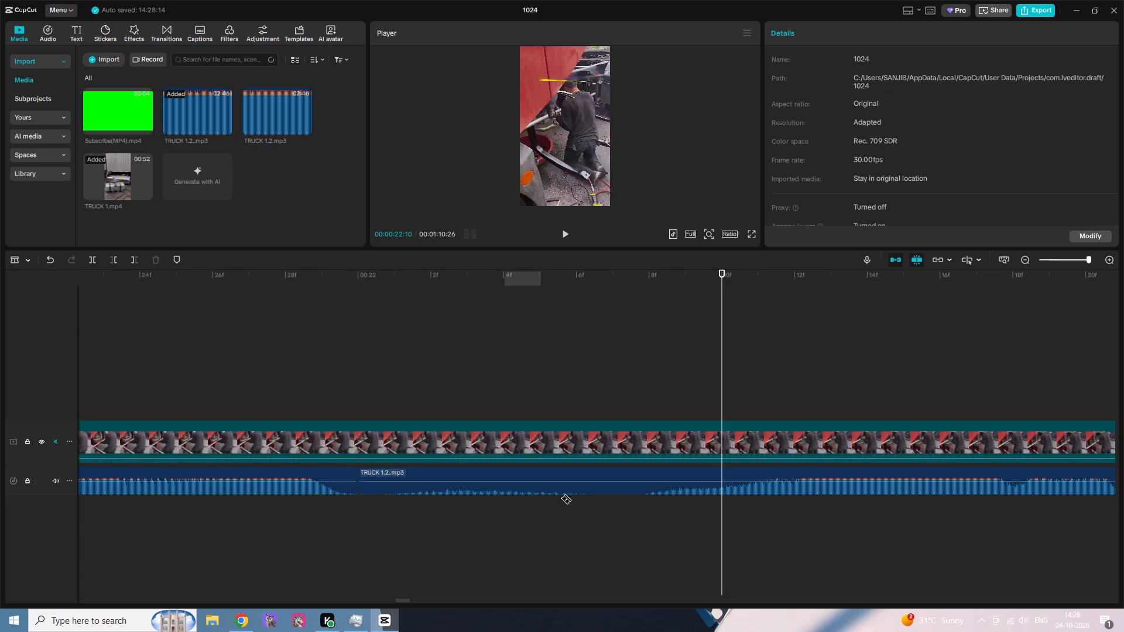
left_click(631, 487)
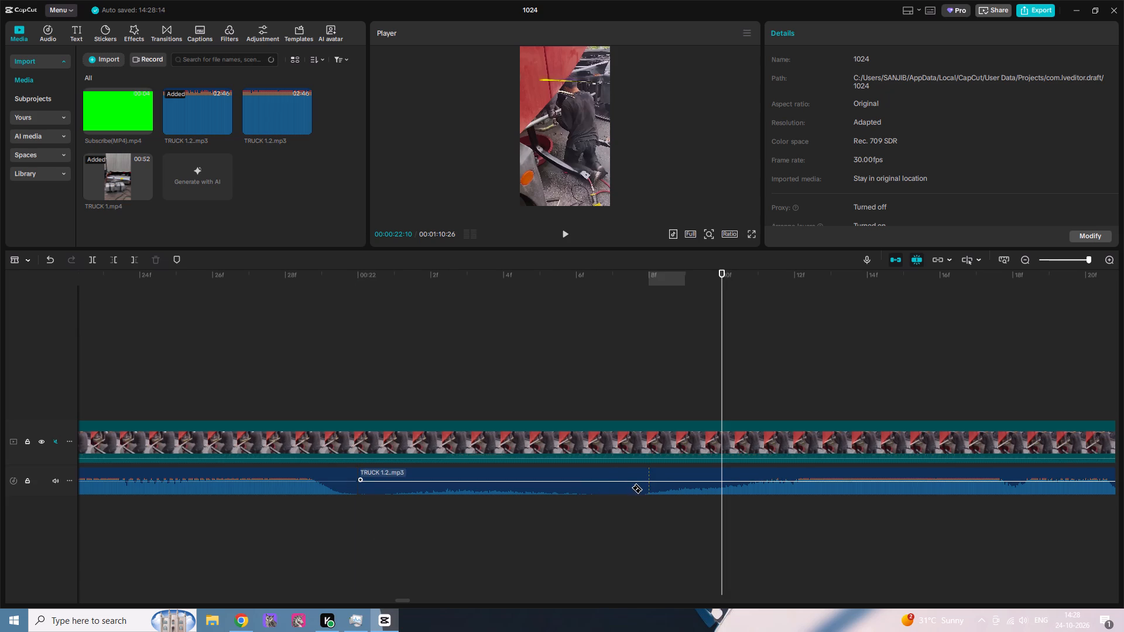
key("a")
left_click(587, 480)
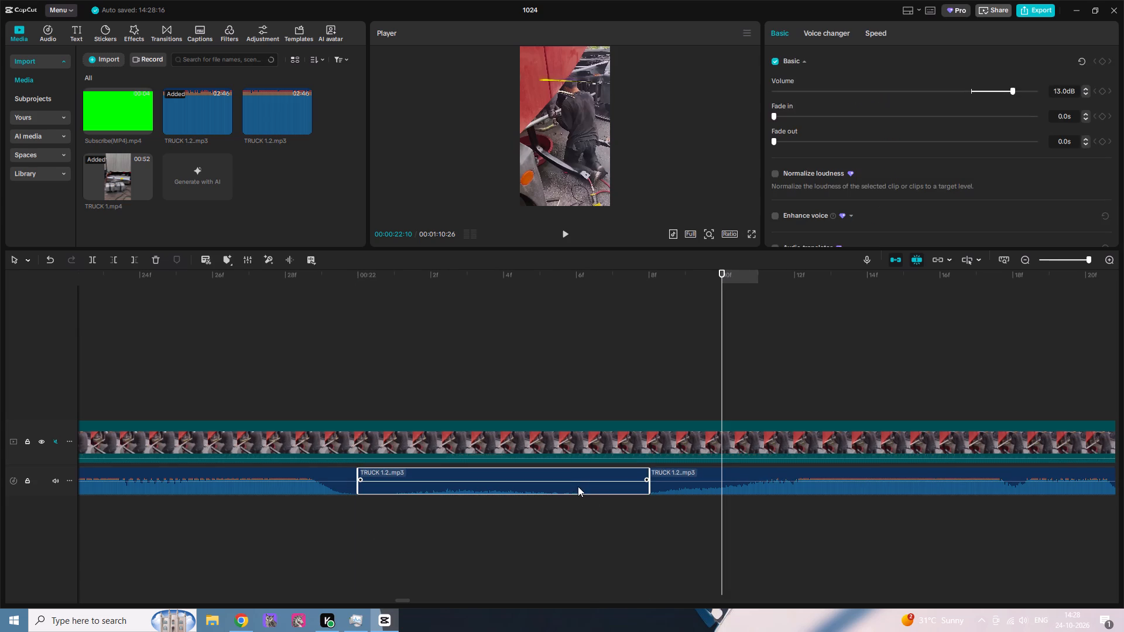
key("Delete")
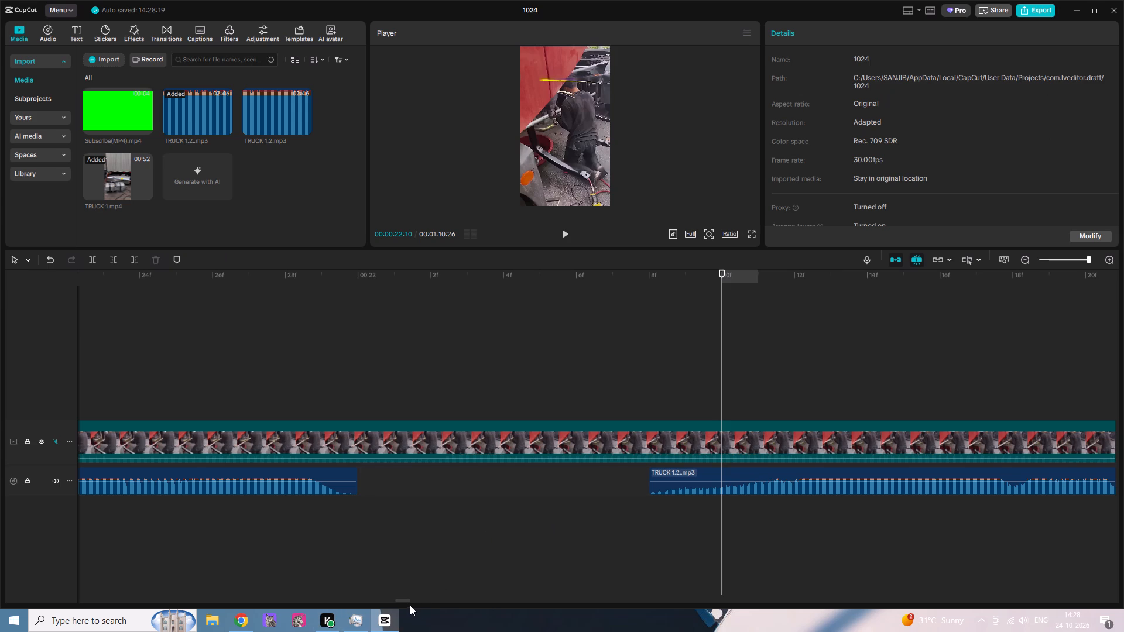
Split the voice-over in the pause at about 00:00:23:27 and 00:00:24:11, and delete the silent piece between the cuts.
left_click_drag(403, 600, 421, 600)
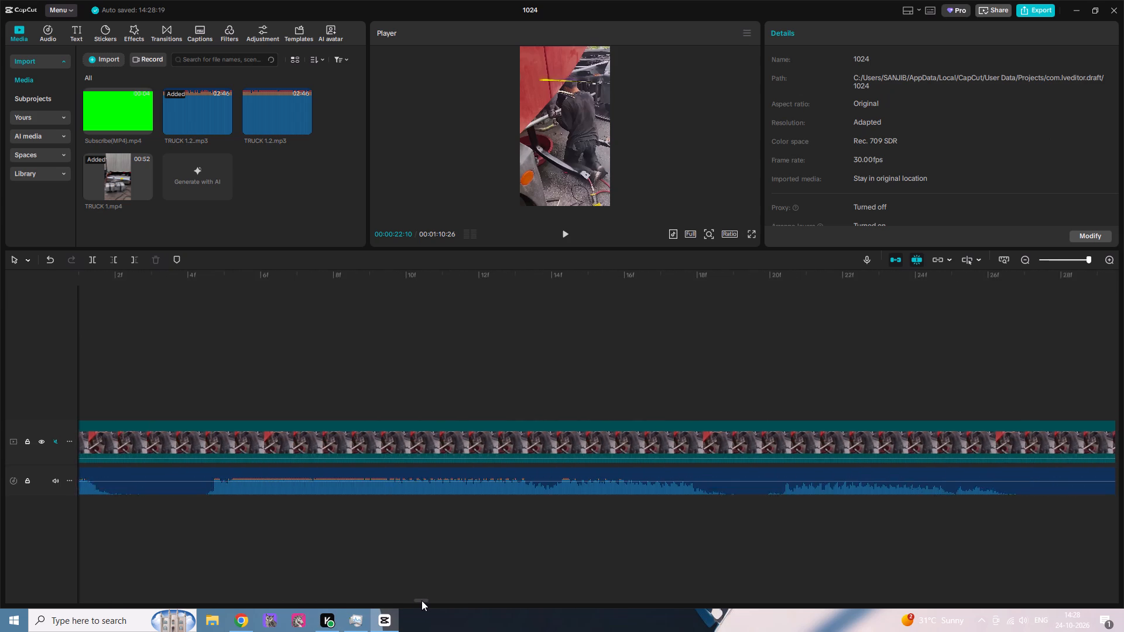
left_click_drag(421, 600, 429, 600)
key("b")
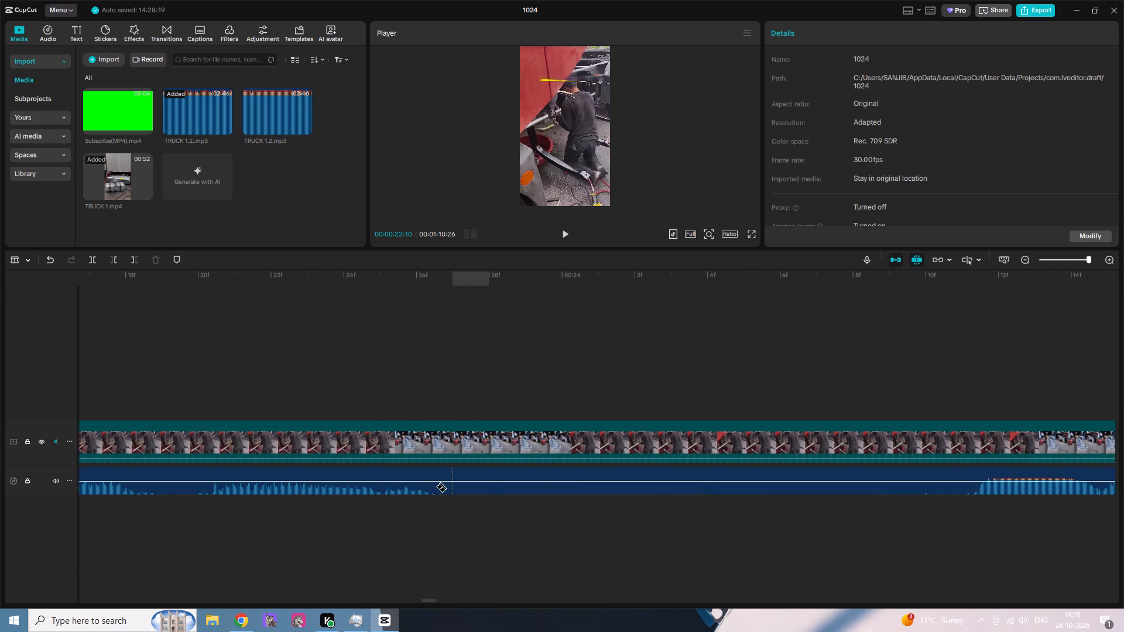
left_click(436, 486)
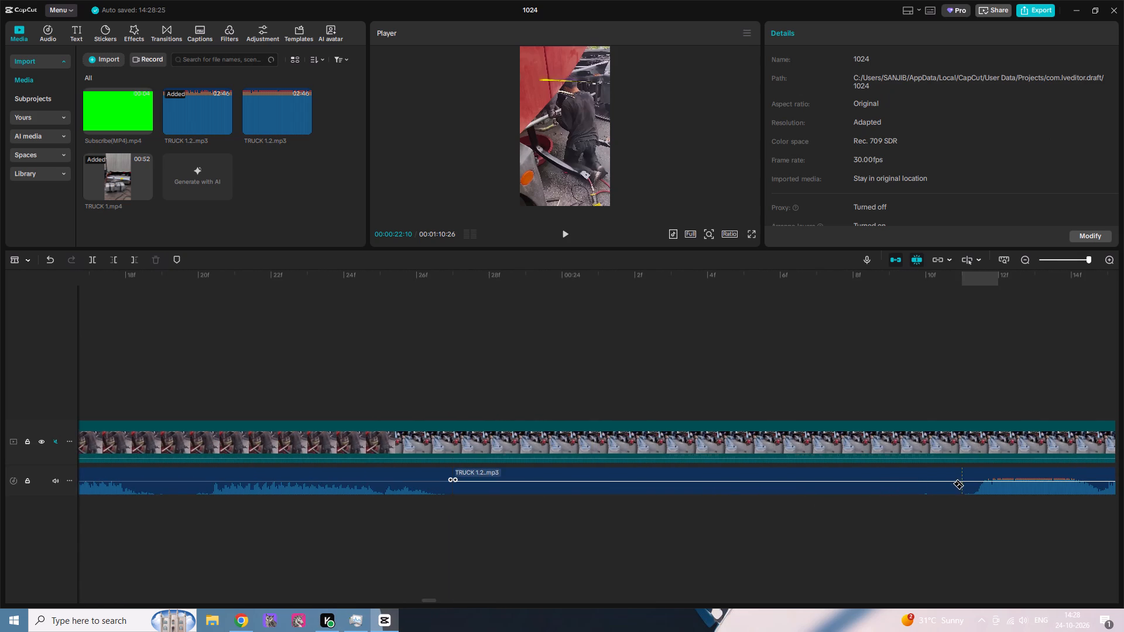
left_click(952, 483)
key("a")
left_click(765, 489)
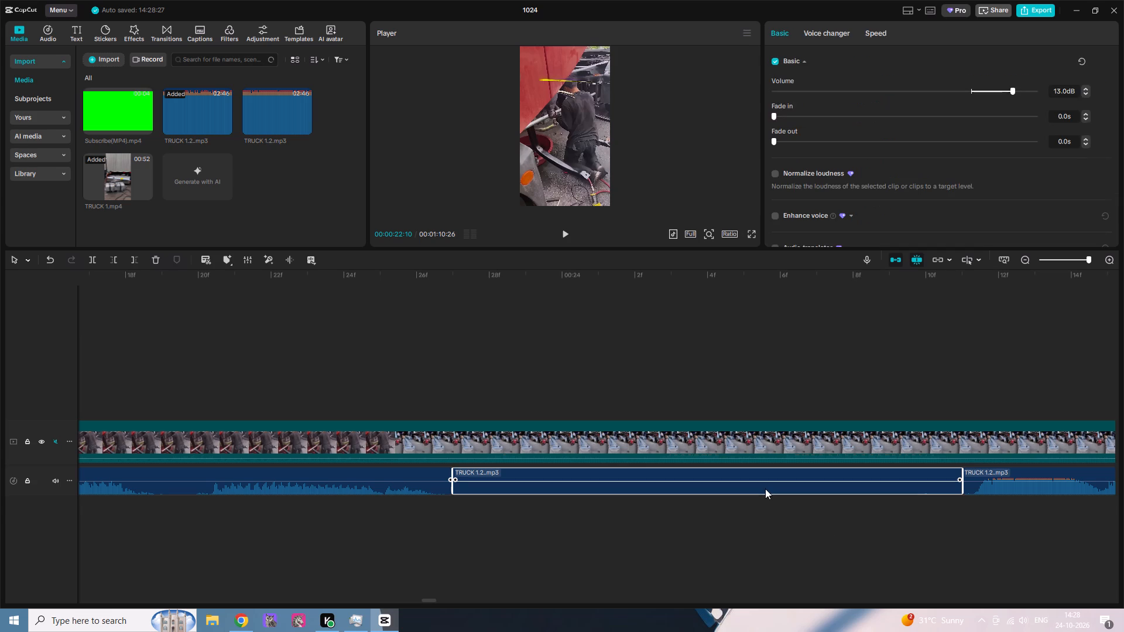
key("Delete")
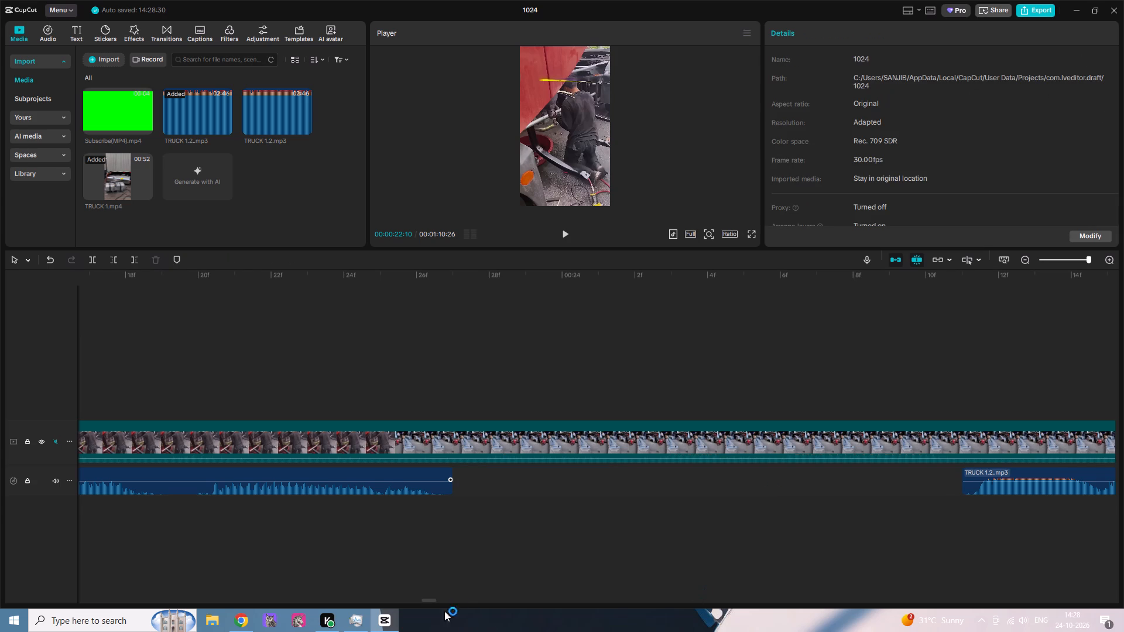
Split the voice-over in the pause at about 00:00:24:20 and 00:00:24:22, and delete the silent piece between the cuts.
left_click_drag(433, 601, 441, 602)
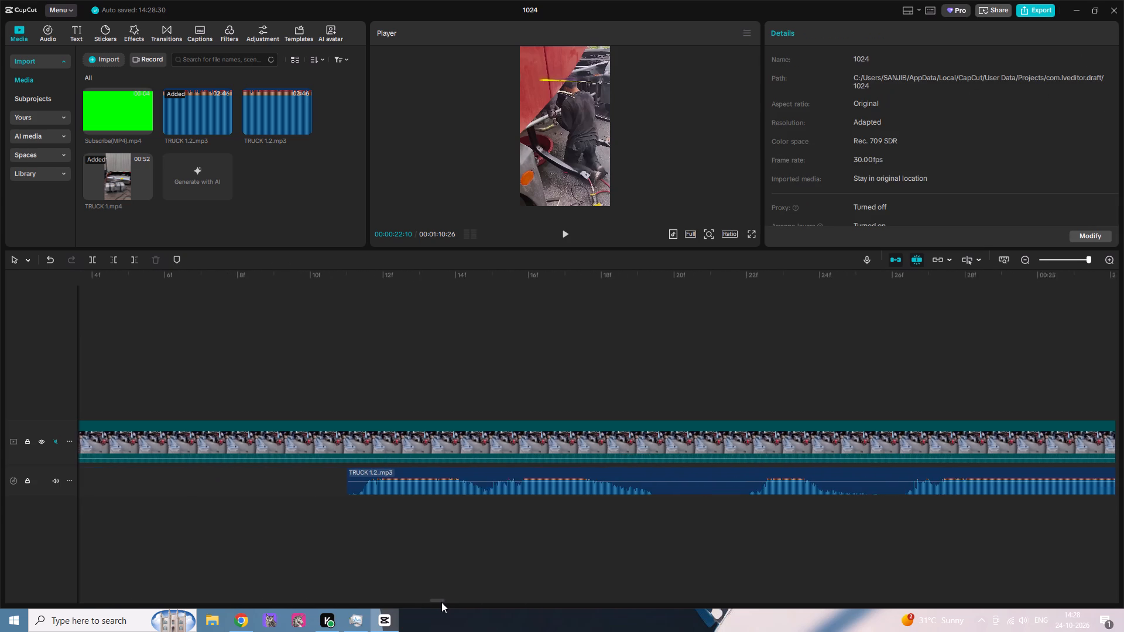
left_click_drag(441, 602, 442, 603)
key("b")
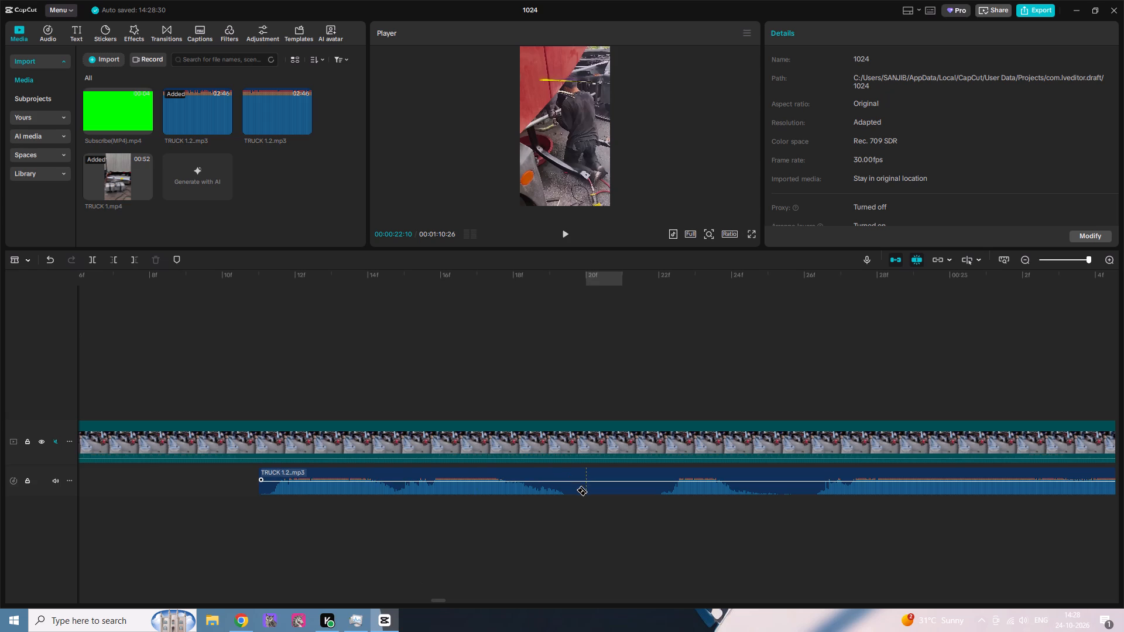
left_click(572, 491)
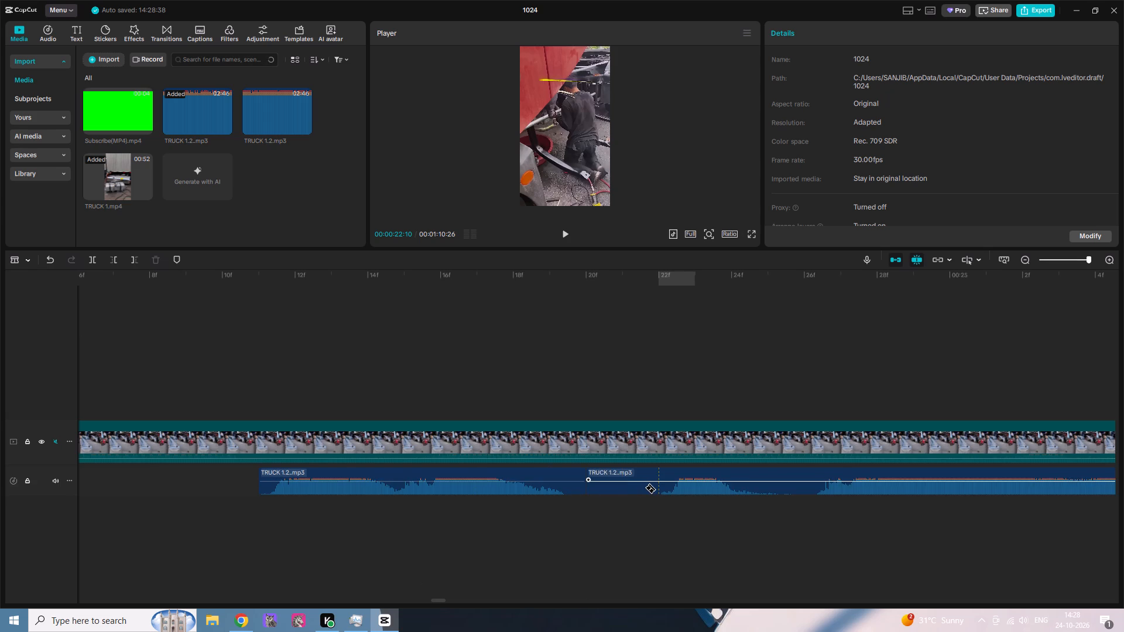
left_click(645, 487)
key("a")
left_click(625, 481)
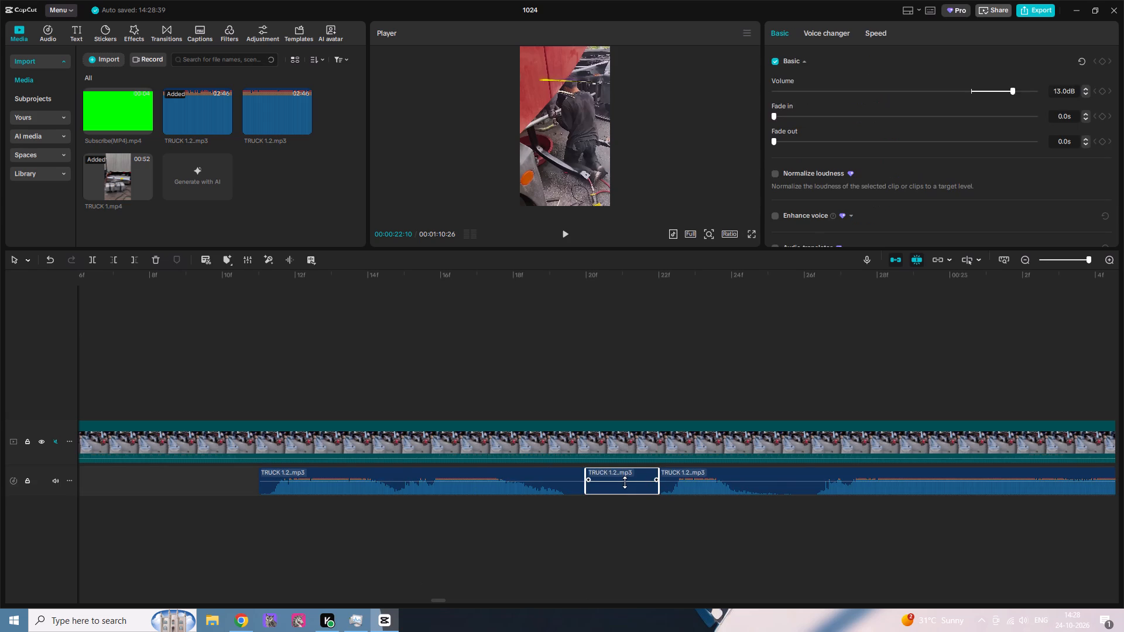
key("Delete")
Split the voice-over in the pause at about 00:00:27:05 and 00:00:27:19, and delete the silent piece between the cuts.
left_click_drag(445, 601, 469, 605)
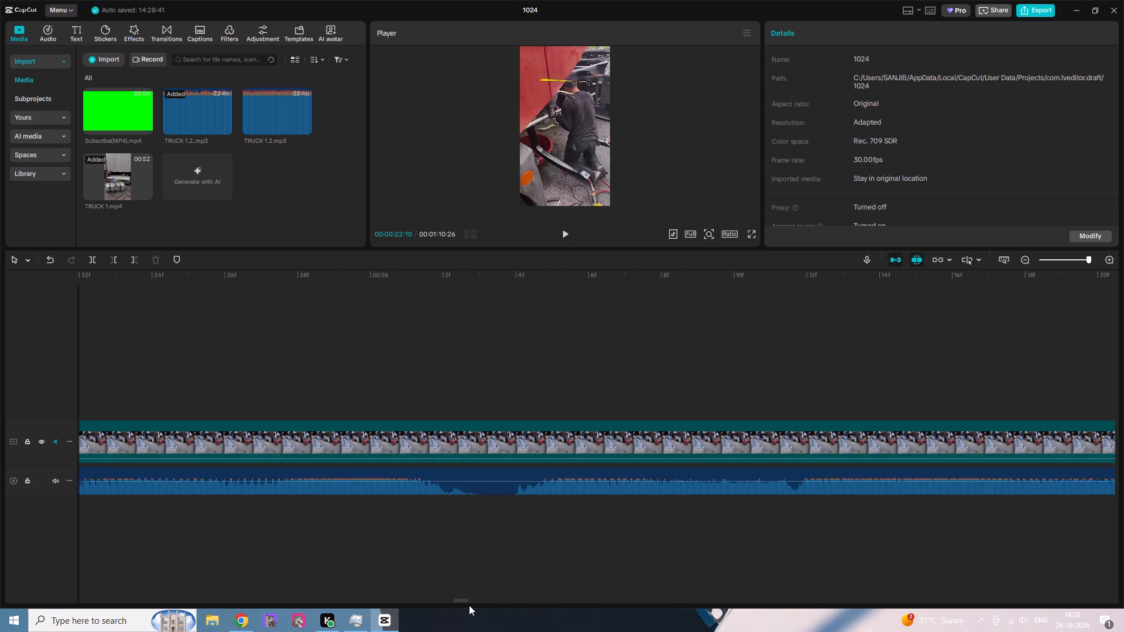
left_click_drag(469, 605, 483, 606)
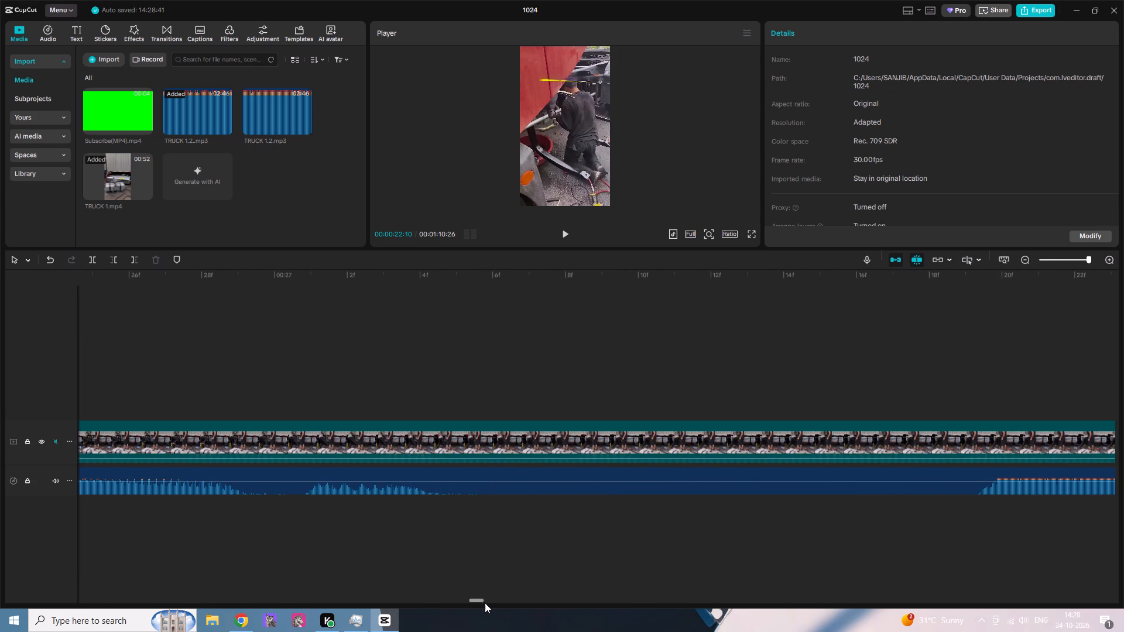
key("b")
left_click(450, 495)
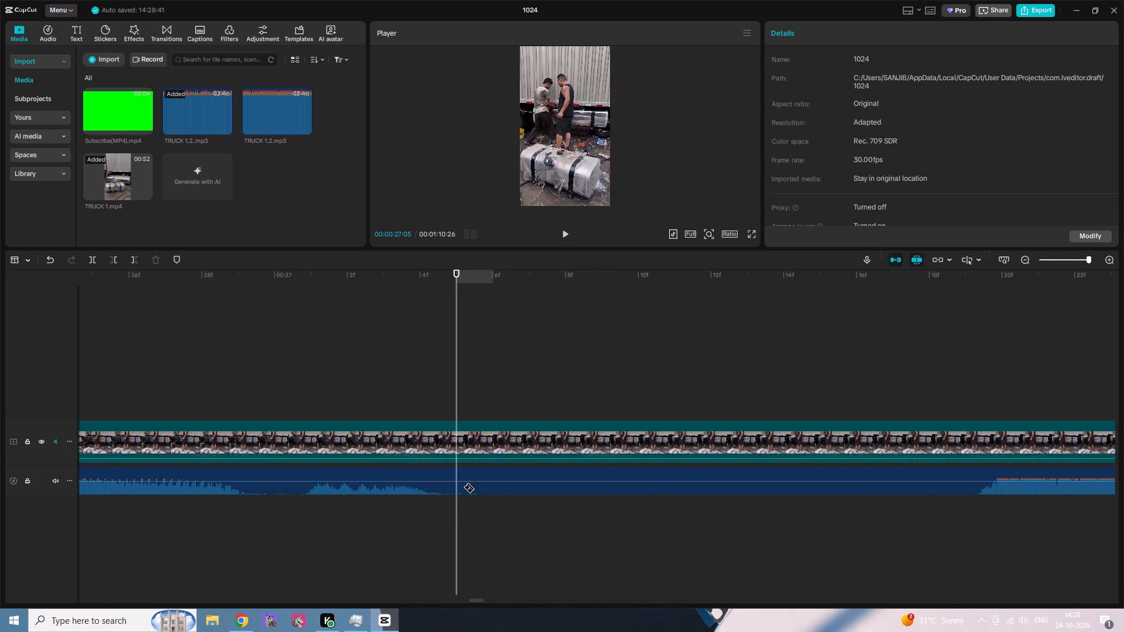
left_click(460, 487)
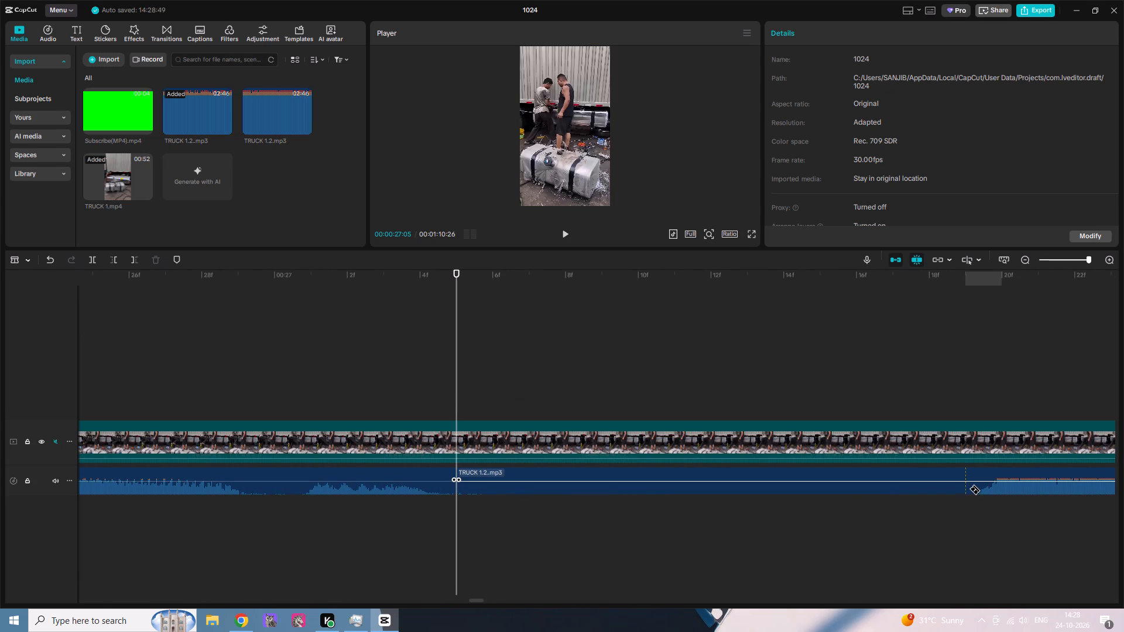
left_click(975, 489)
key("a")
left_click(874, 486)
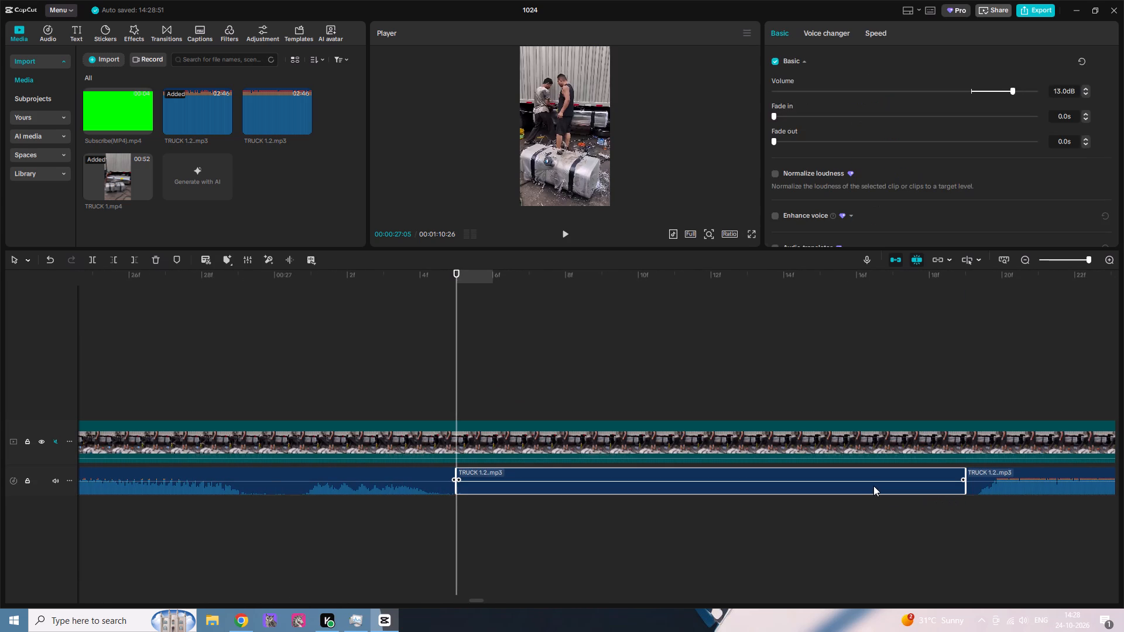
key("Delete")
Split the voice-over in the pause at about 00:00:29:29 and 00:00:30:11, and delete the silent piece between the cuts.
left_click_drag(471, 599, 473, 599)
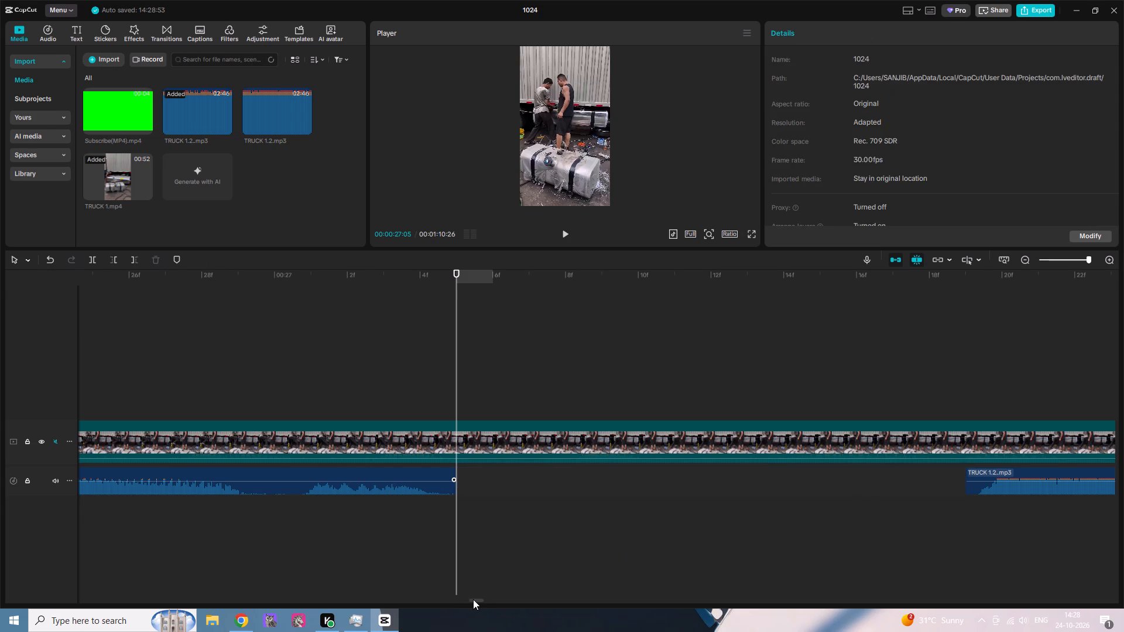
left_click_drag(473, 599, 503, 603)
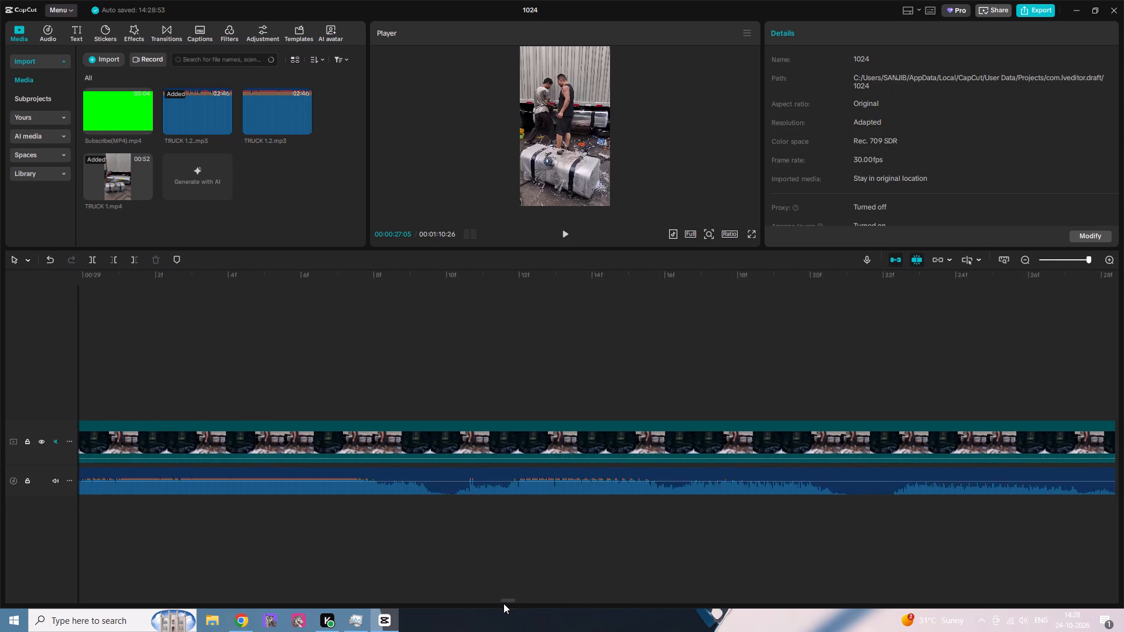
left_click_drag(503, 603, 512, 604)
key("b")
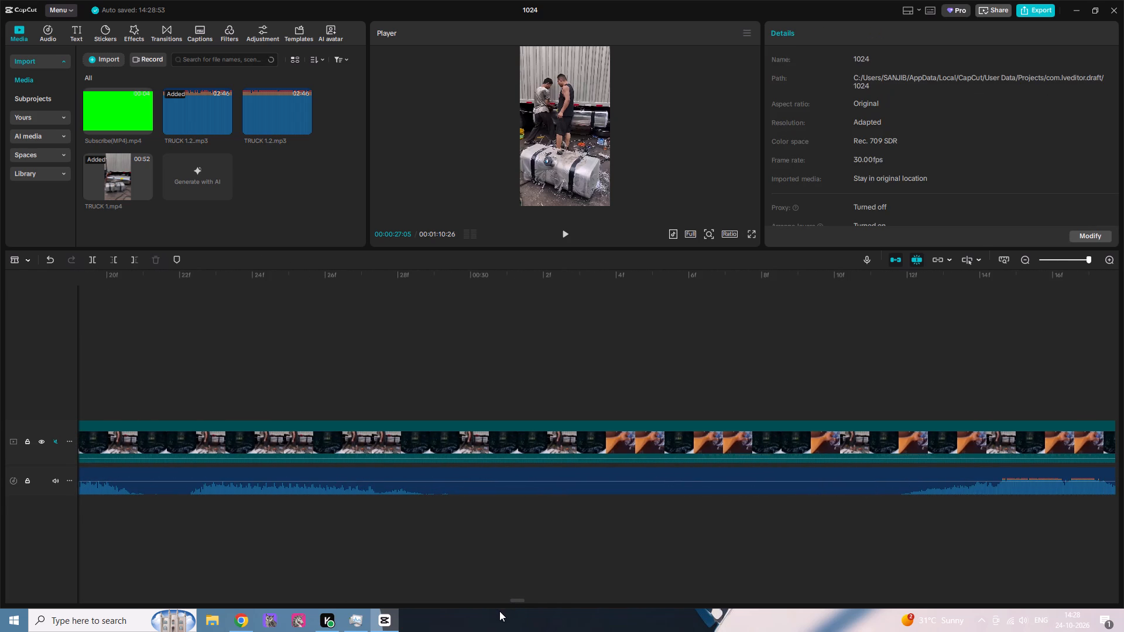
left_click(452, 479)
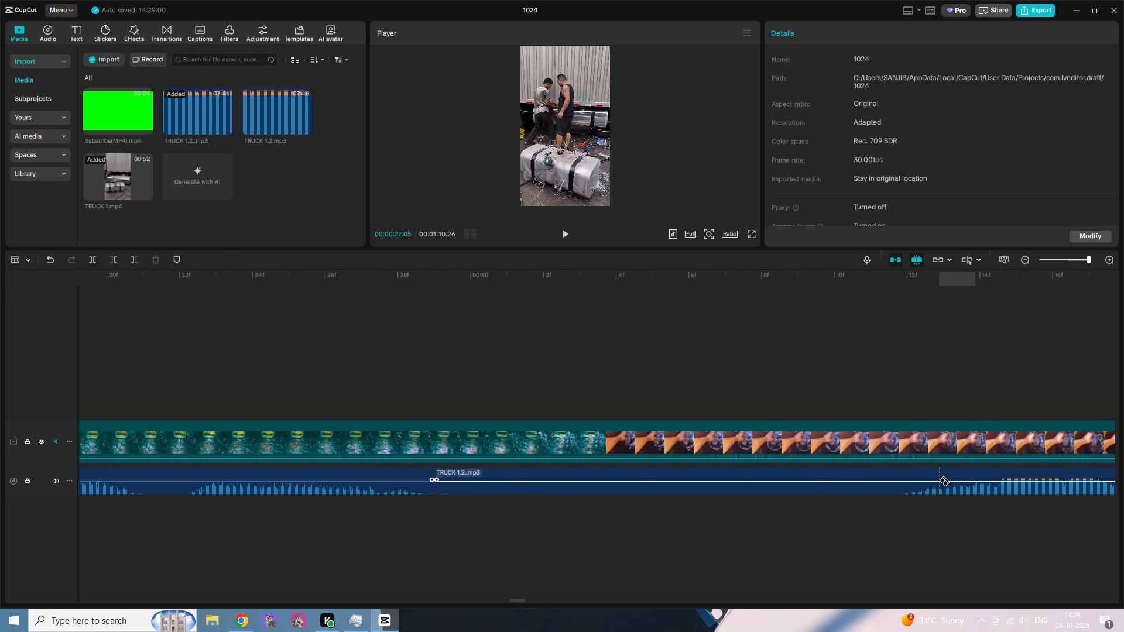
left_click(883, 489)
key("a")
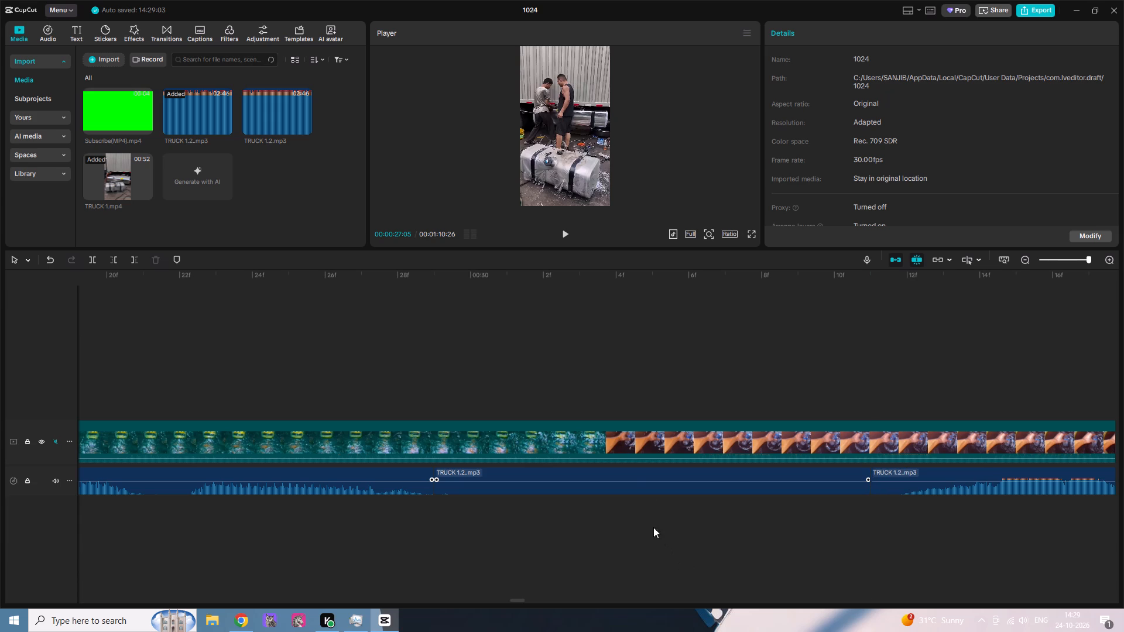
left_click(643, 478)
key("Delete")
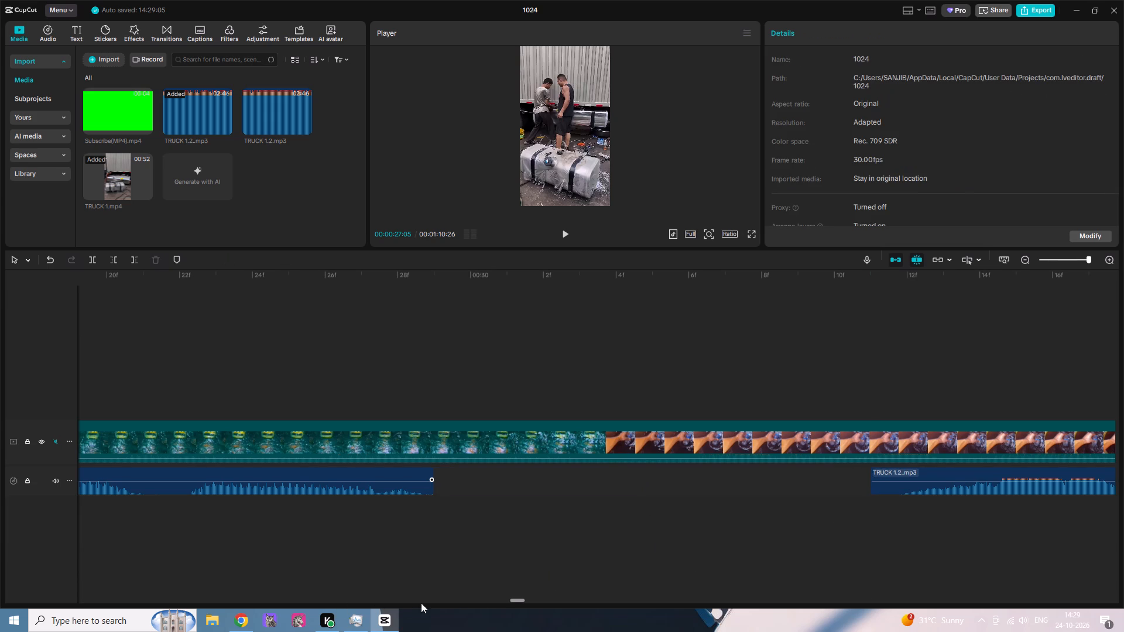
Split the voice-over in the pause at about 00:00:31:05 and 00:00:31:06, and delete the silent piece between the cuts.
left_click_drag(515, 600, 533, 601)
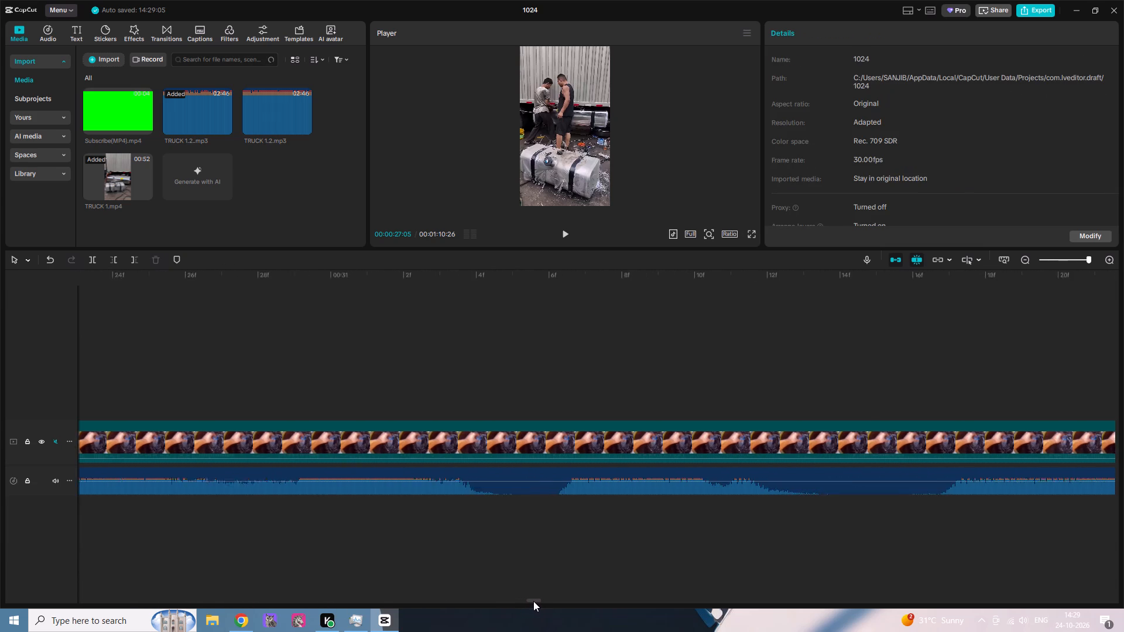
left_click_drag(533, 601, 536, 602)
key("b")
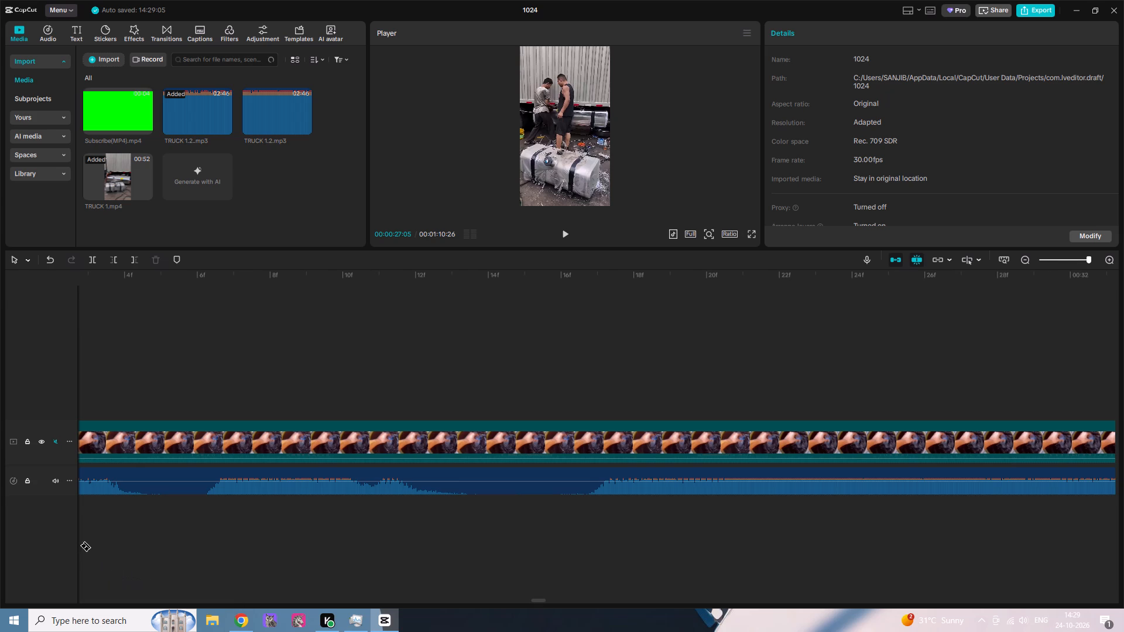
left_click(160, 479)
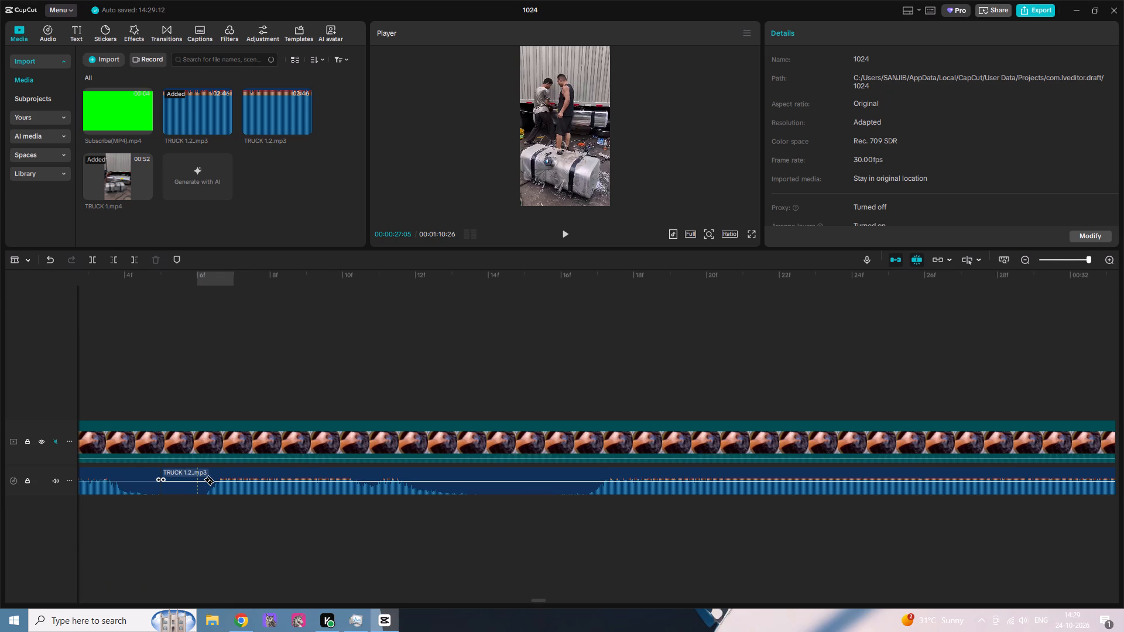
left_click(198, 479)
left_click(173, 485)
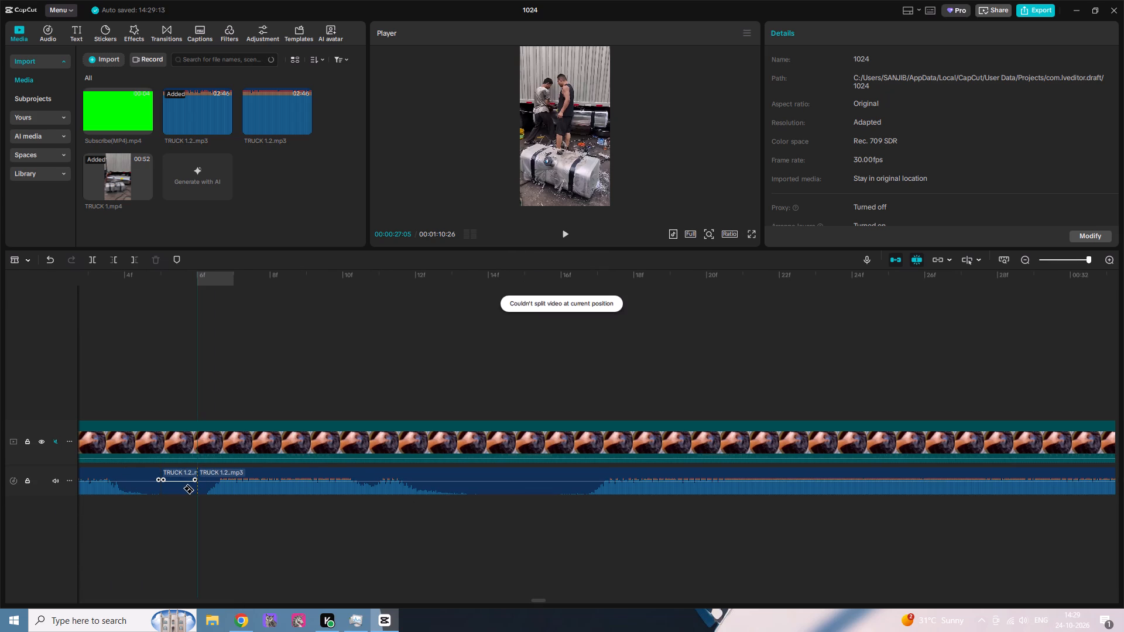
key("a")
left_click(180, 488)
key("Delete")
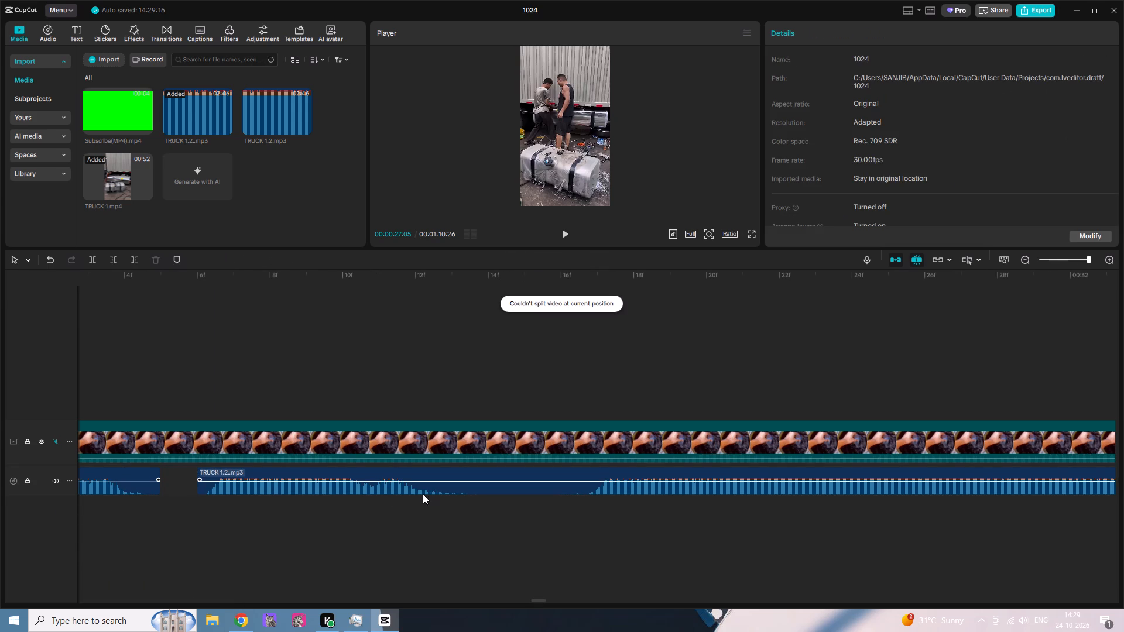
Split the voice-over in the pause at about 00:00:31:14 and 00:00:31:16, and delete the silent piece between the cuts.
key("b")
left_click(474, 485)
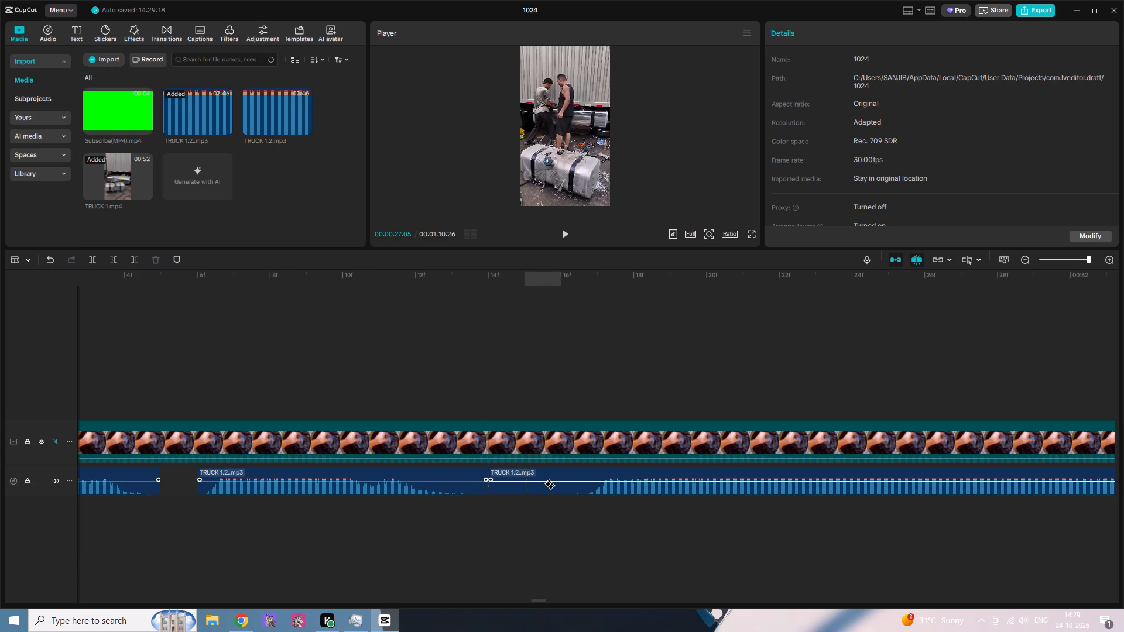
left_click(557, 483)
key("a")
left_click(509, 483)
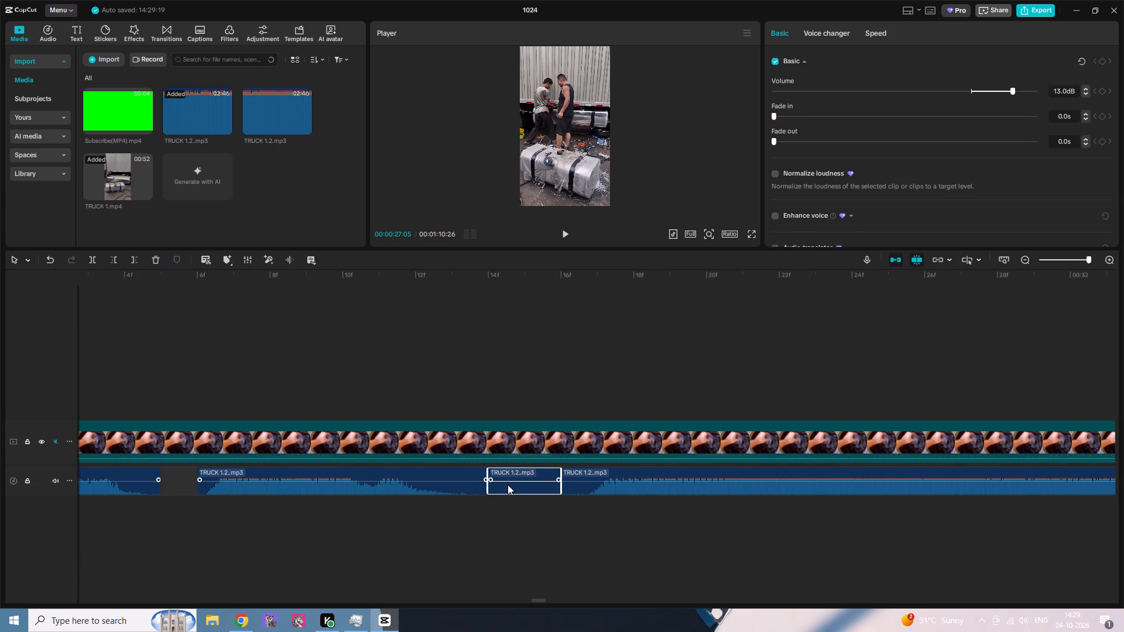
key("Delete")
Split the voice-over in the pause at about 00:00:33:12 and 00:00:33:26, and delete the silent piece between the cuts.
left_click_drag(540, 600, 549, 601)
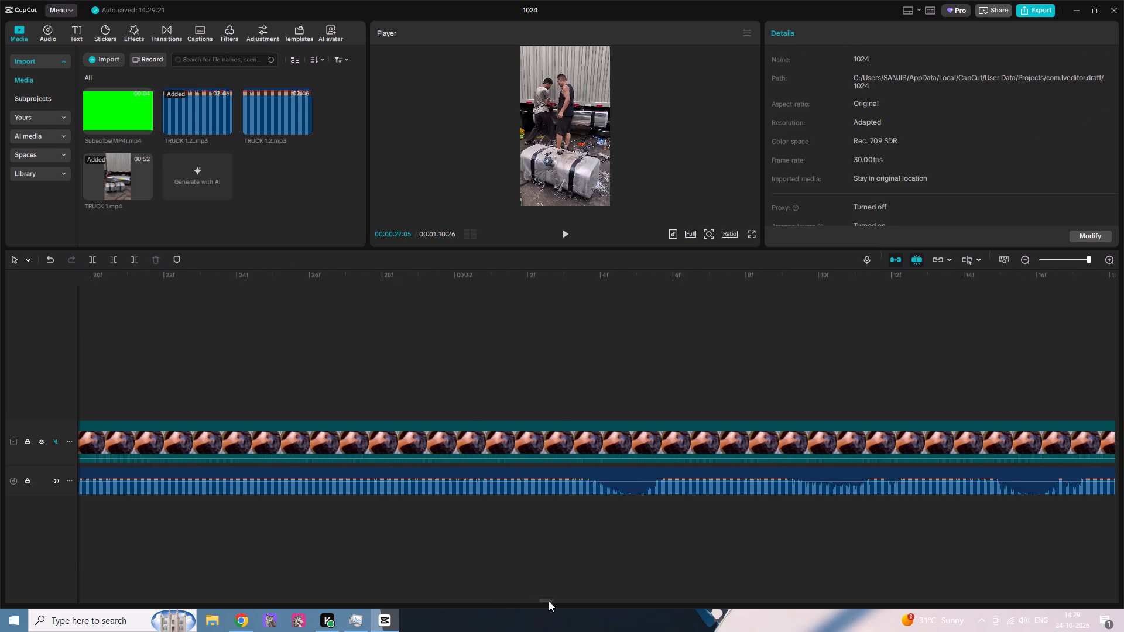
left_click_drag(549, 601, 567, 601)
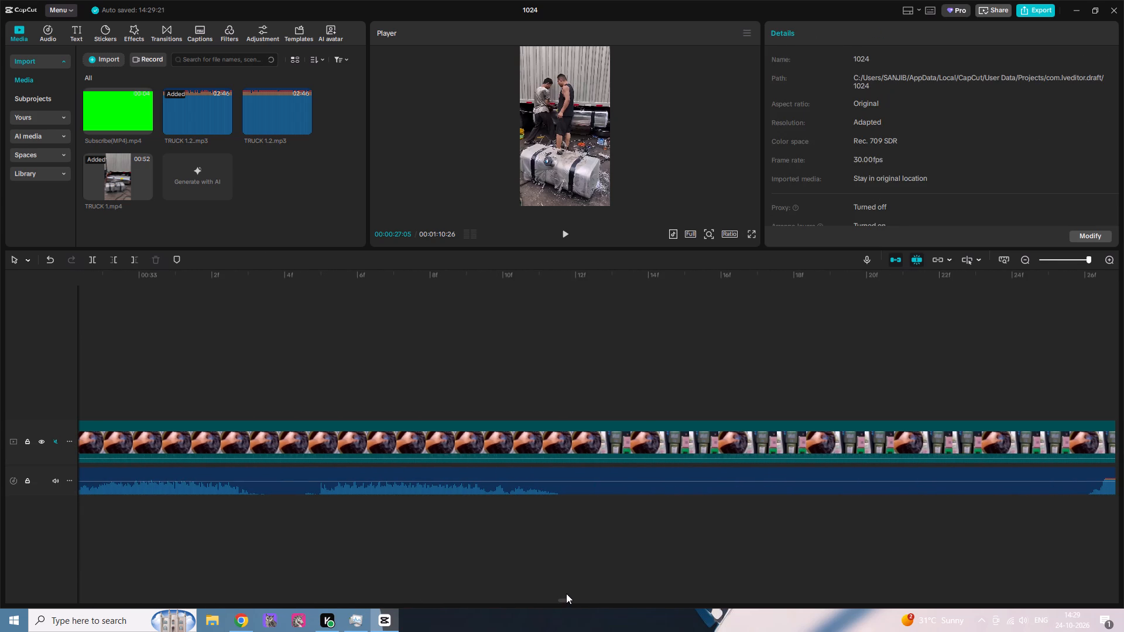
key("b")
left_click(571, 485)
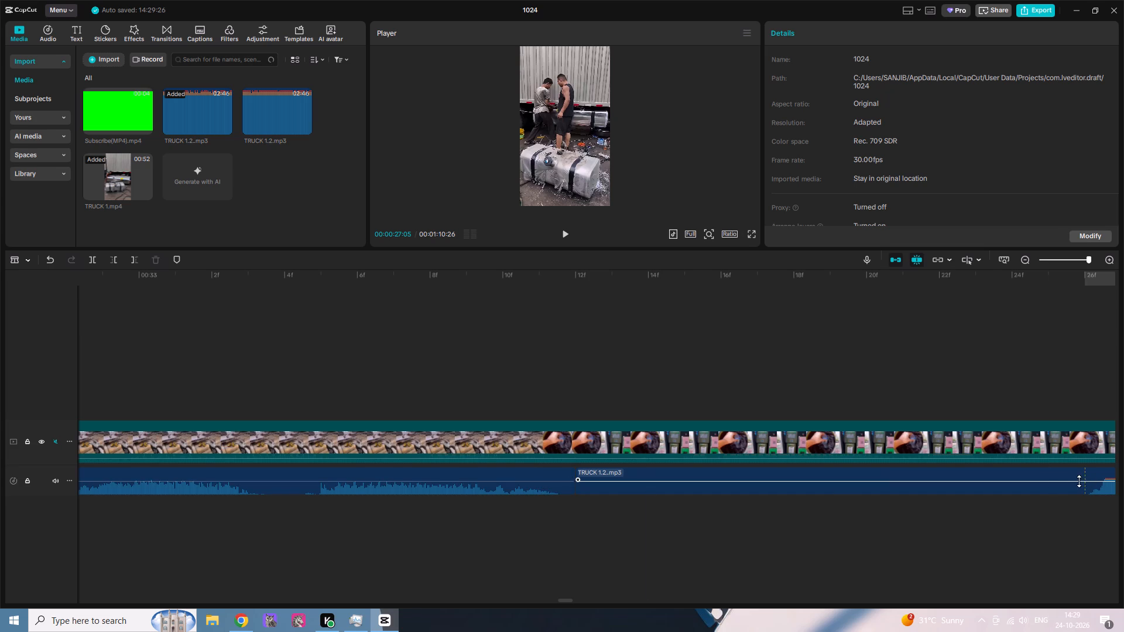
left_click(1082, 482)
left_click(1080, 490)
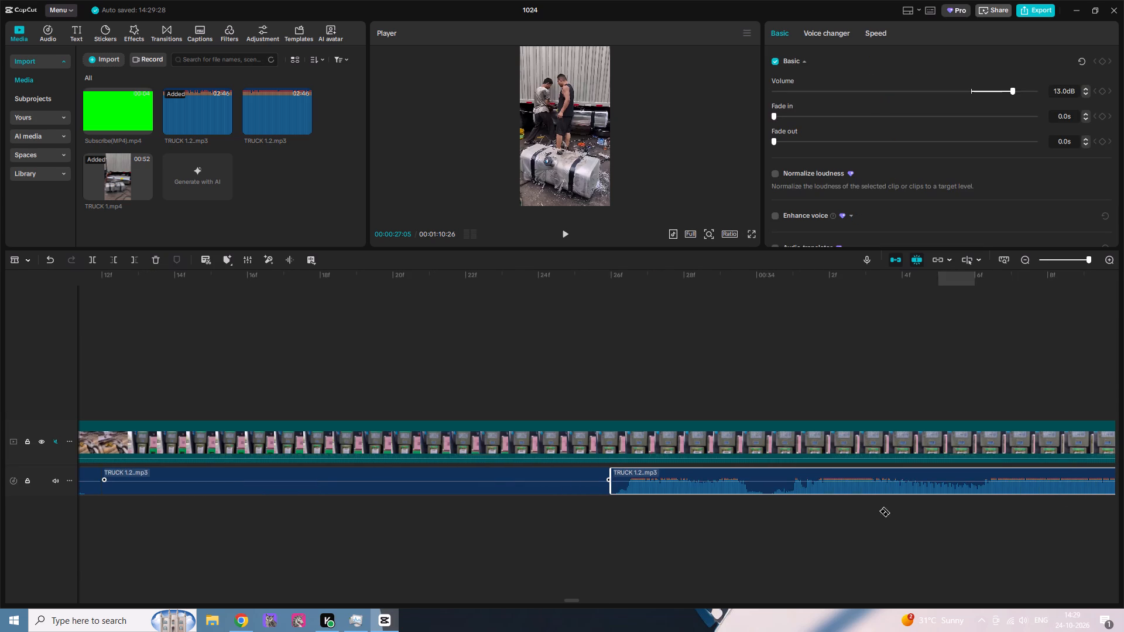
left_click(427, 489)
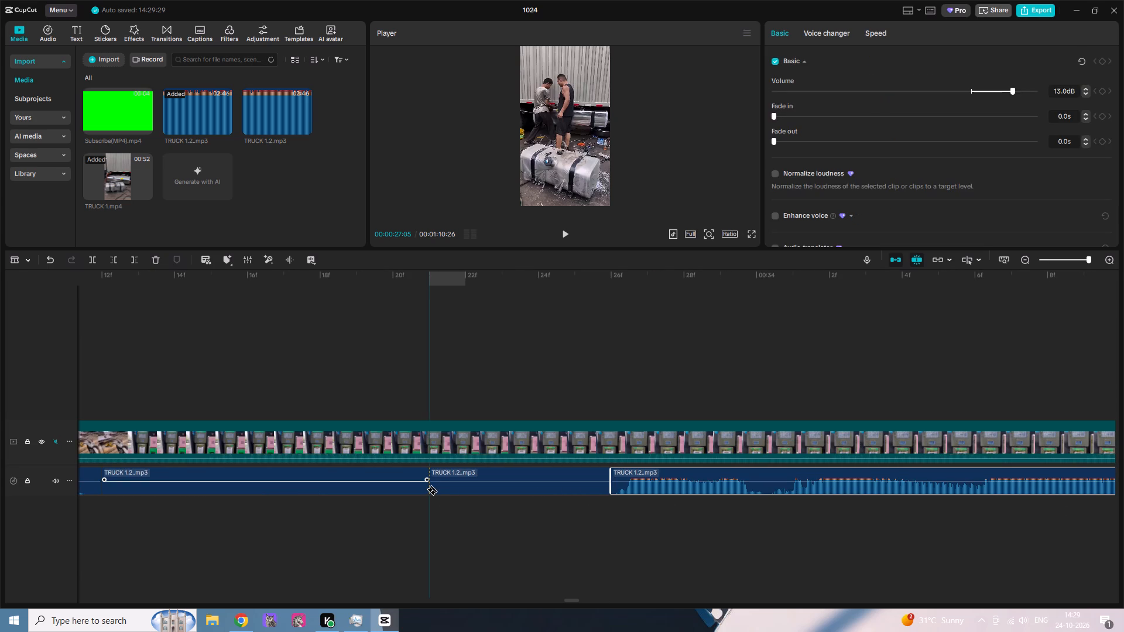
key("ctrl+z")
key("a")
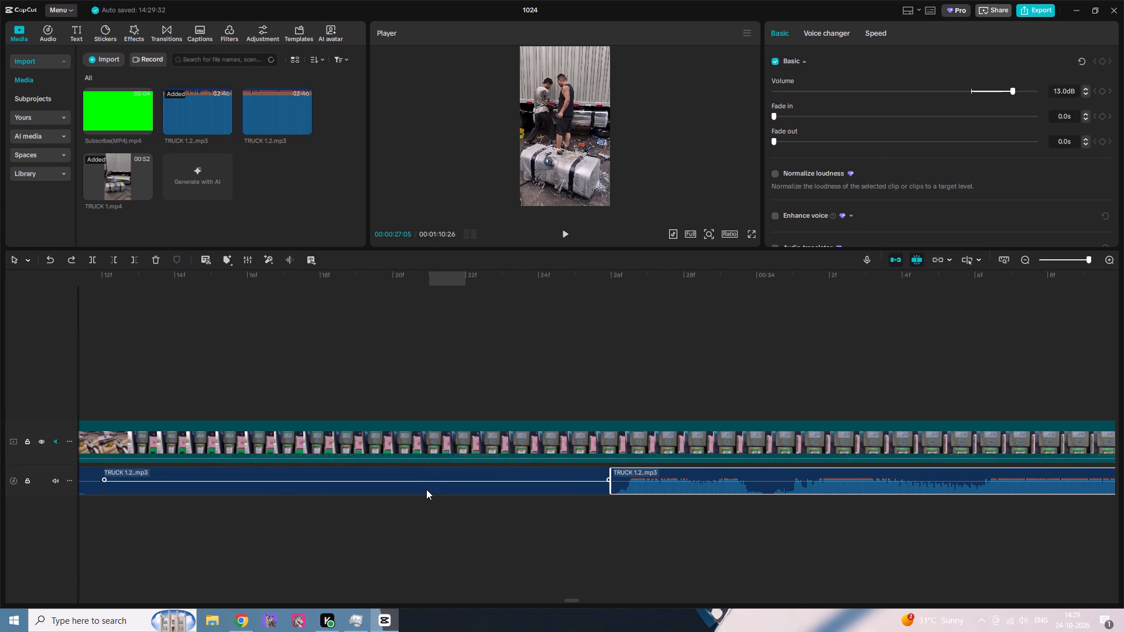
left_click(426, 489)
key("Delete")
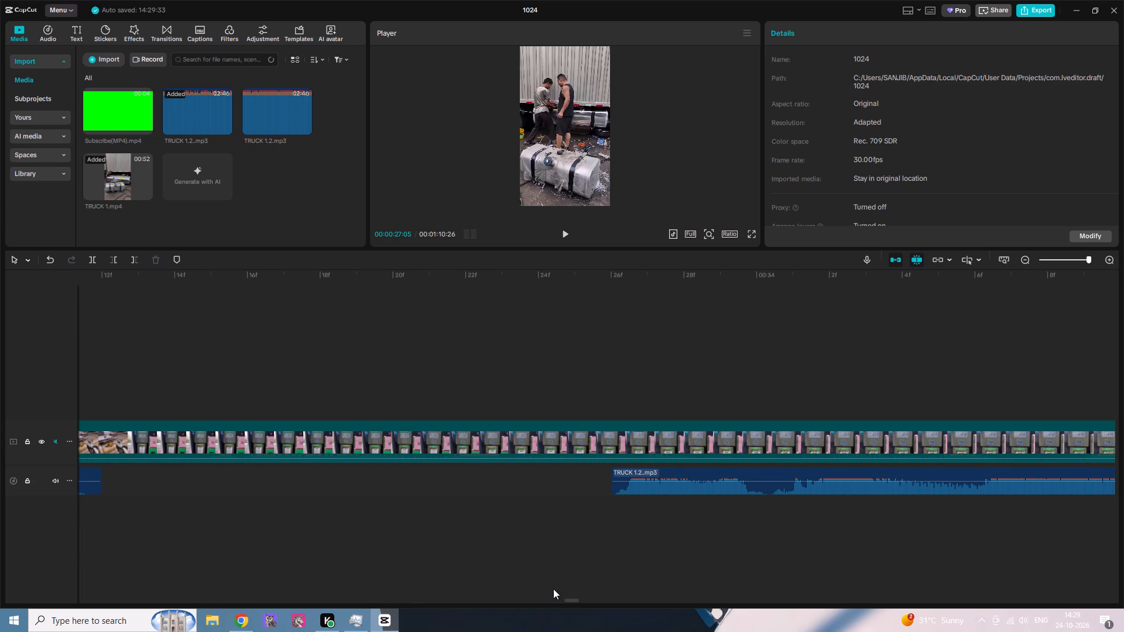
Play back the quiet passage near 00:00:34:15, split the voice-over at about 00:00:34:15 and 00:00:34:21, and delete the piece between the cuts.
left_click_drag(573, 597, 584, 597)
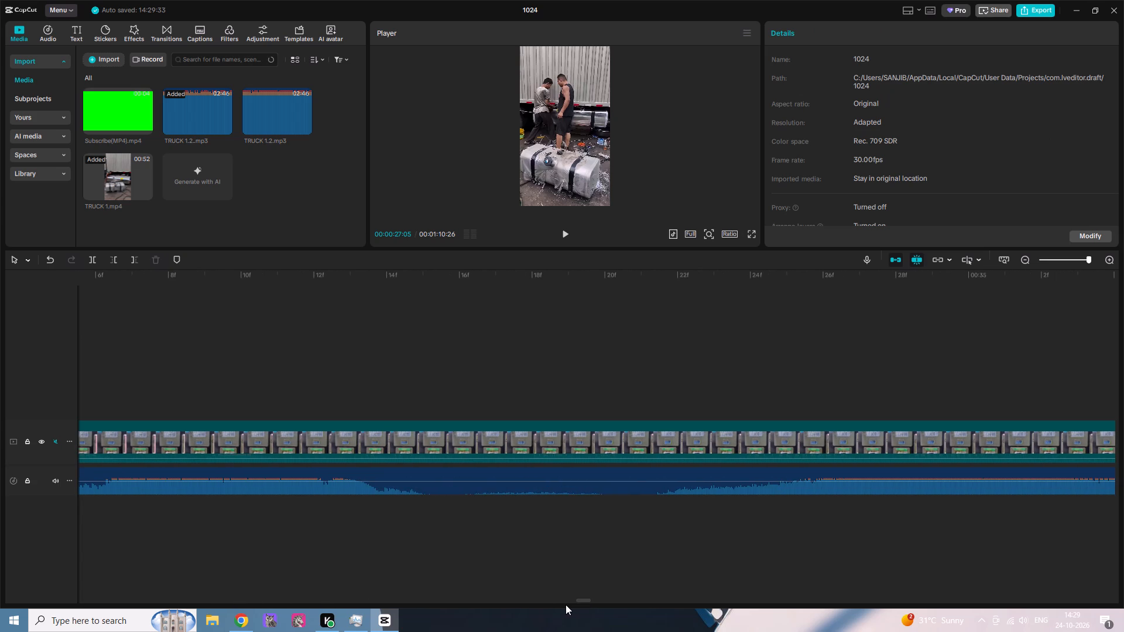
left_click(363, 270)
key("space")
key("space")
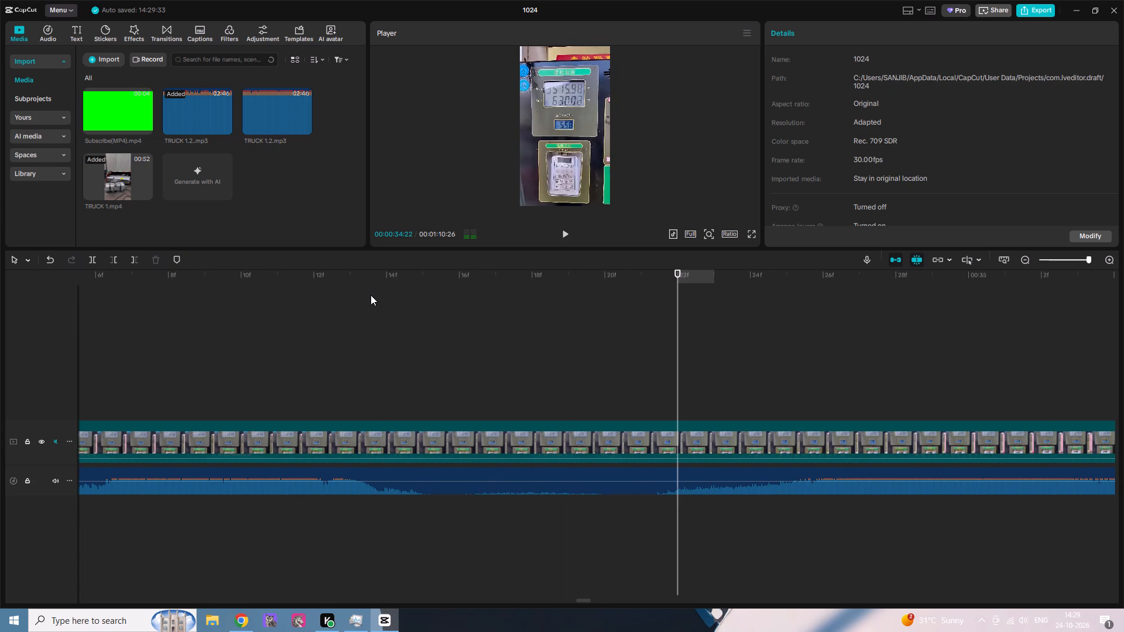
left_click(368, 272)
key("space")
key("space")
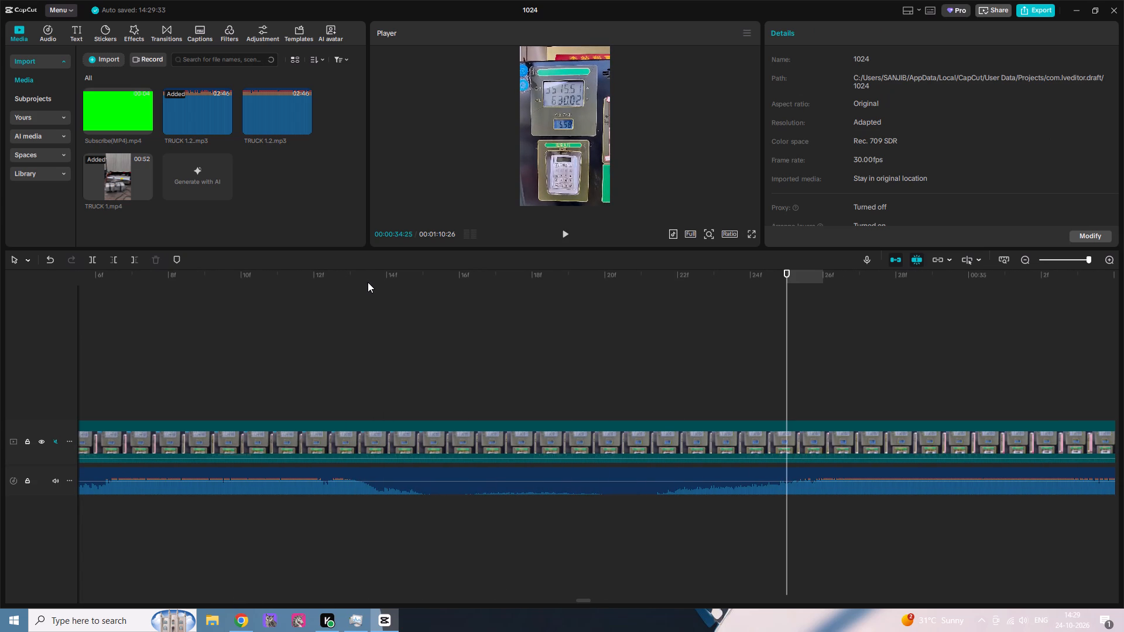
key("b")
left_click(437, 485)
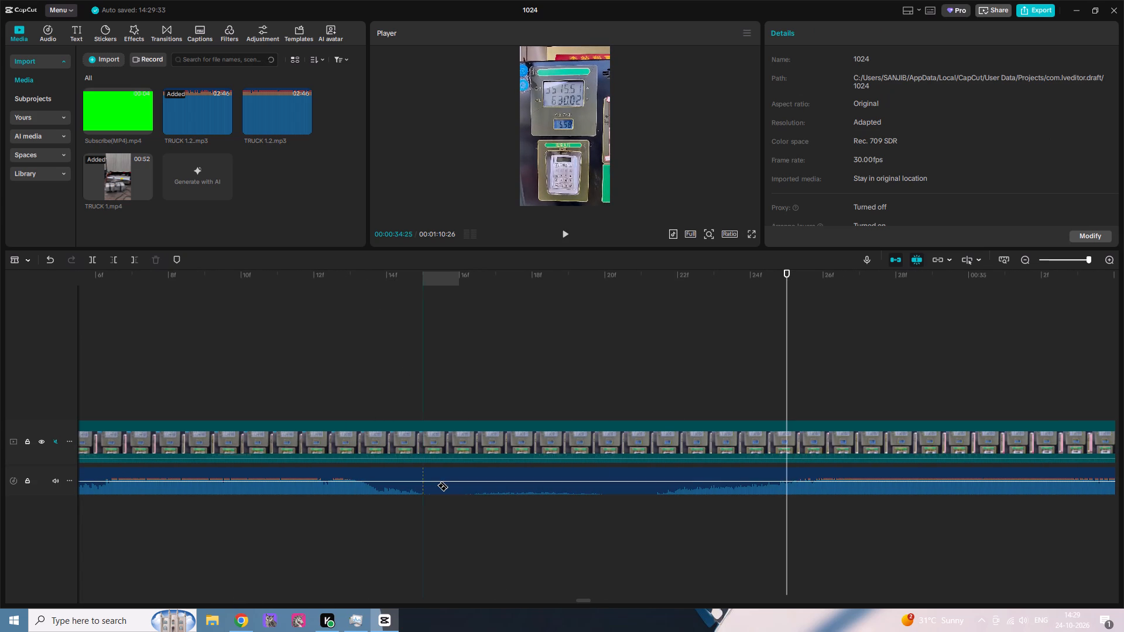
left_click(650, 483)
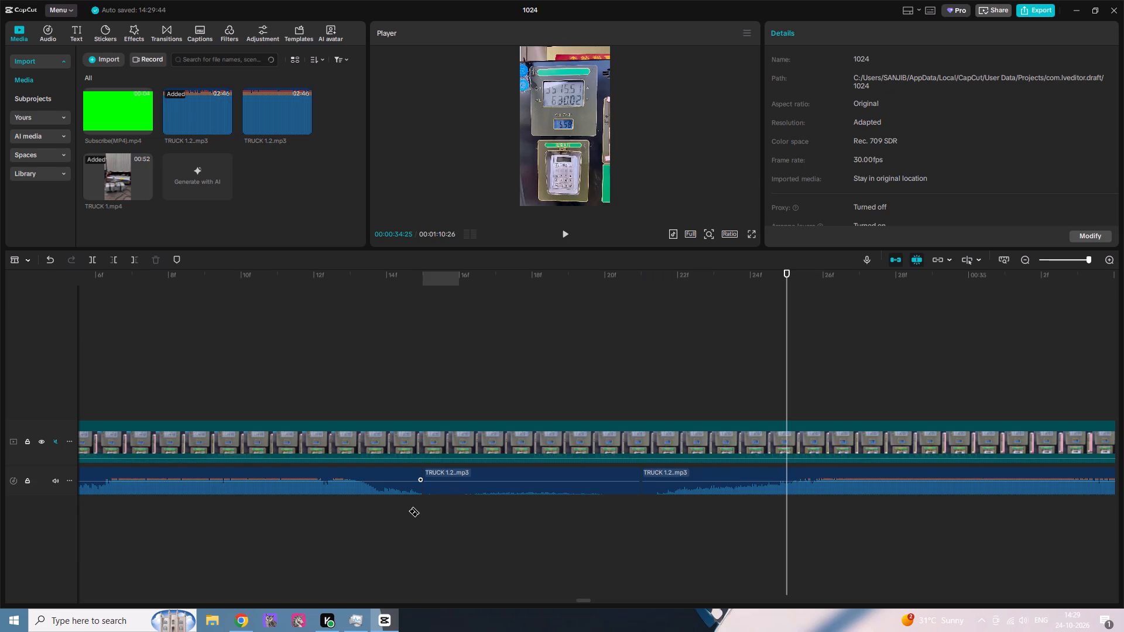
key("s")
key("a")
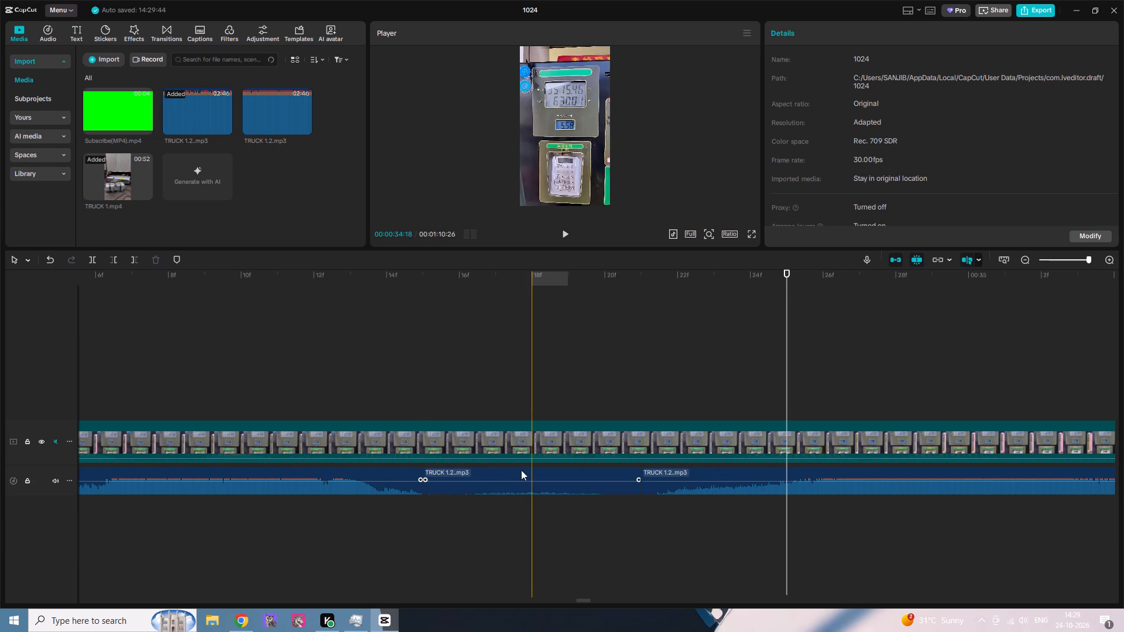
left_click(521, 470)
key("Delete")
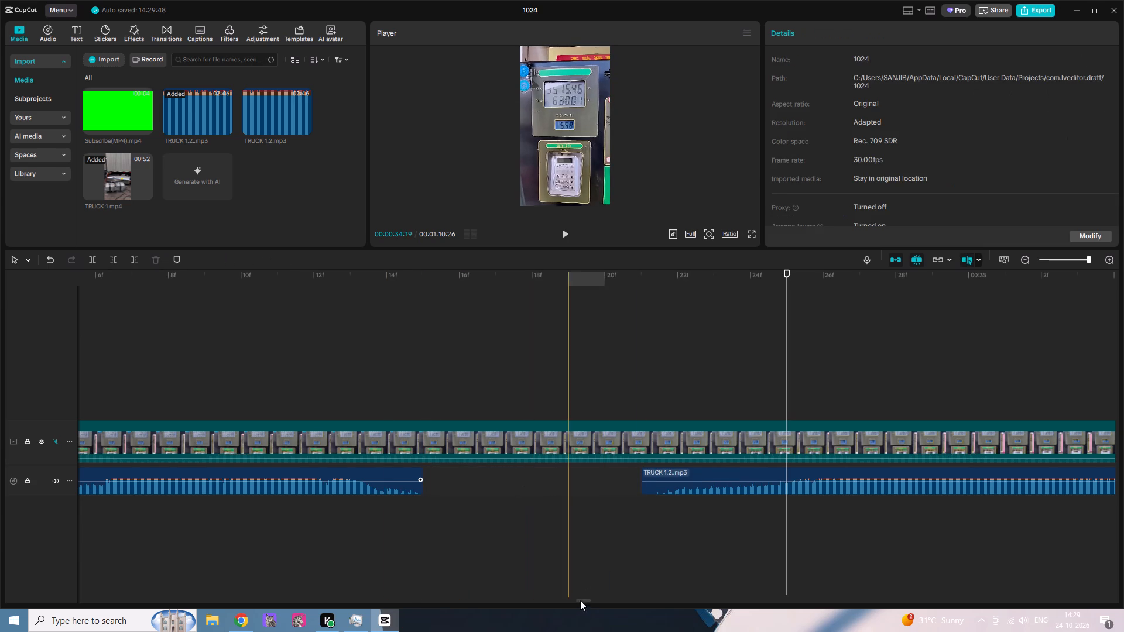
Split the voice-over in the pause at about 00:00:37:04 and 00:00:37:11, and delete the silent piece between the cuts.
left_click_drag(584, 599, 622, 599)
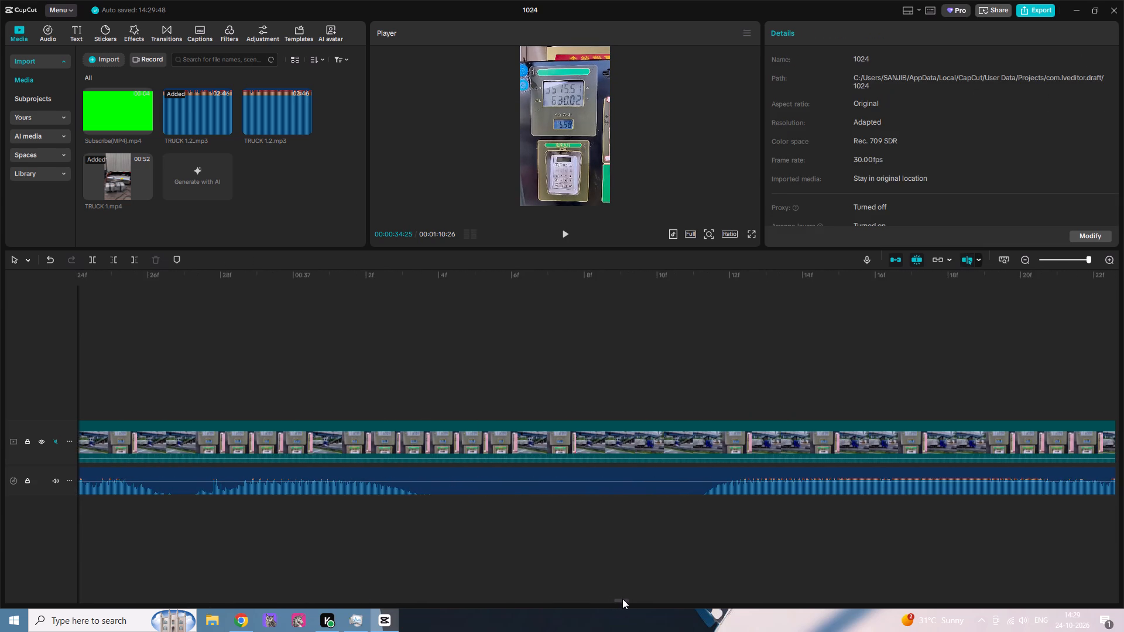
left_click_drag(622, 599, 623, 599)
key("b")
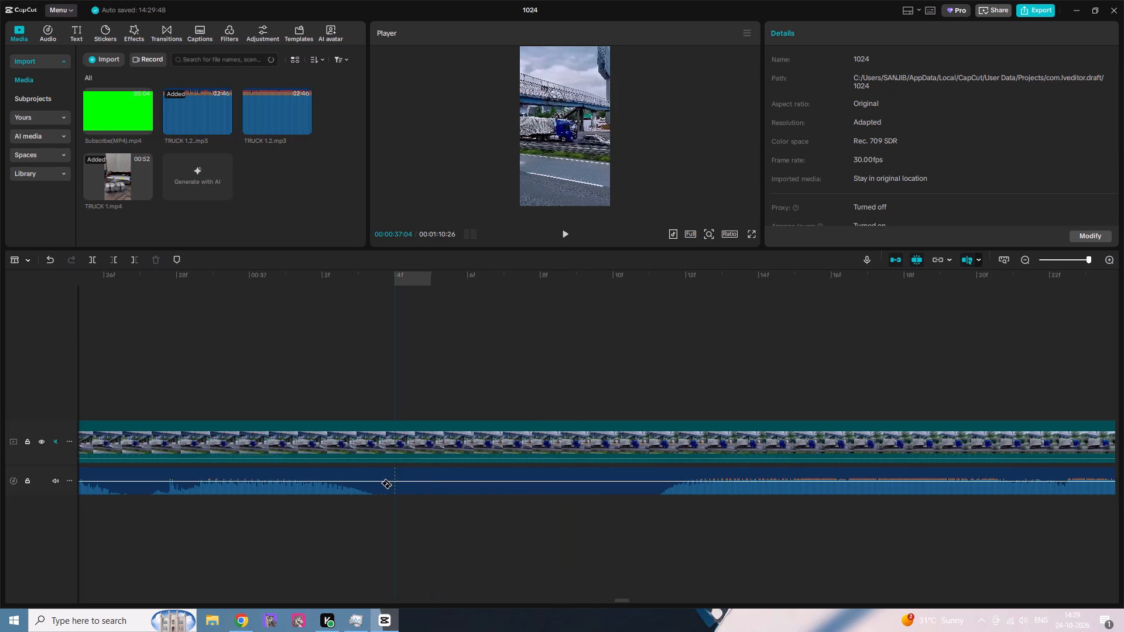
left_click(378, 479)
left_click(663, 479)
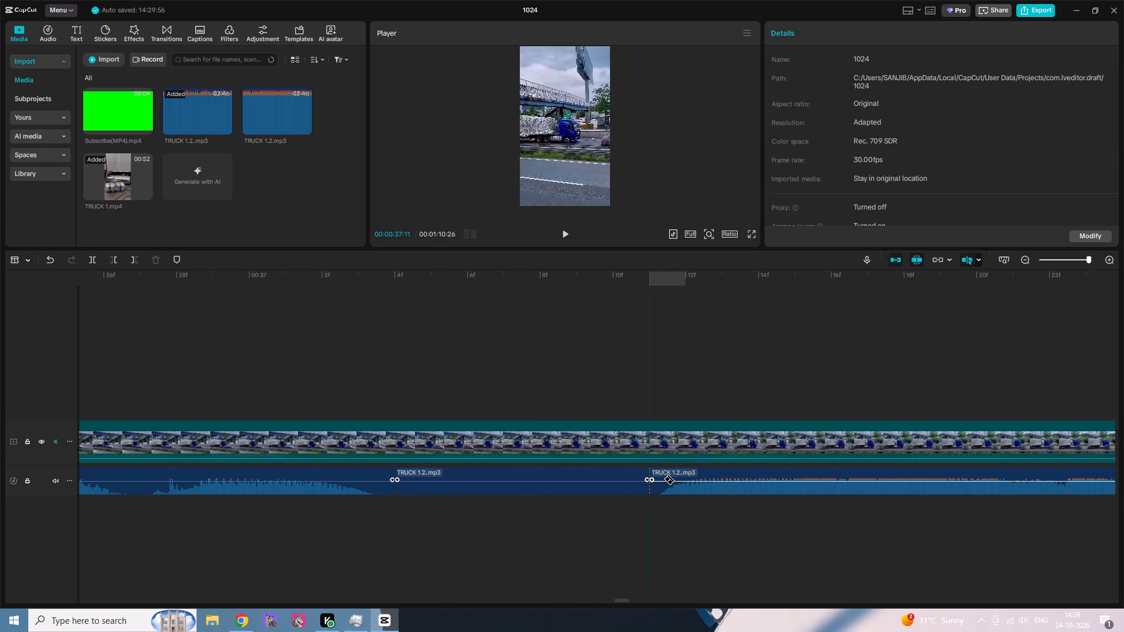
key("a")
left_click(636, 478)
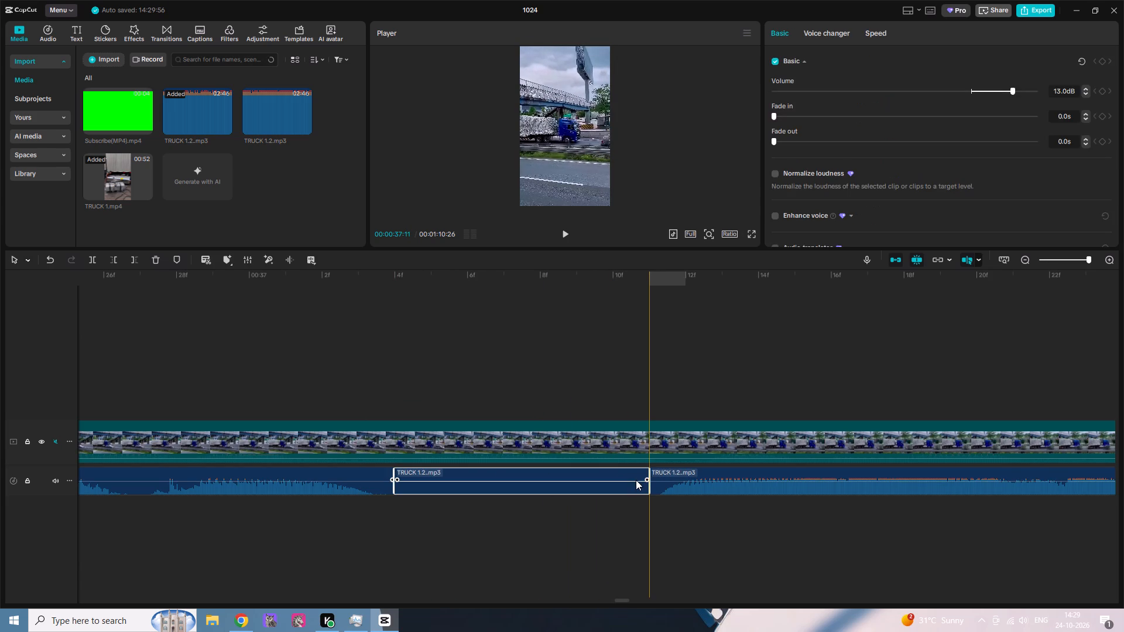
key("Delete")
Split the voice-over in the pause at about 00:00:39:04 and 00:00:39:21, and delete the silent piece between the cuts.
key("b")
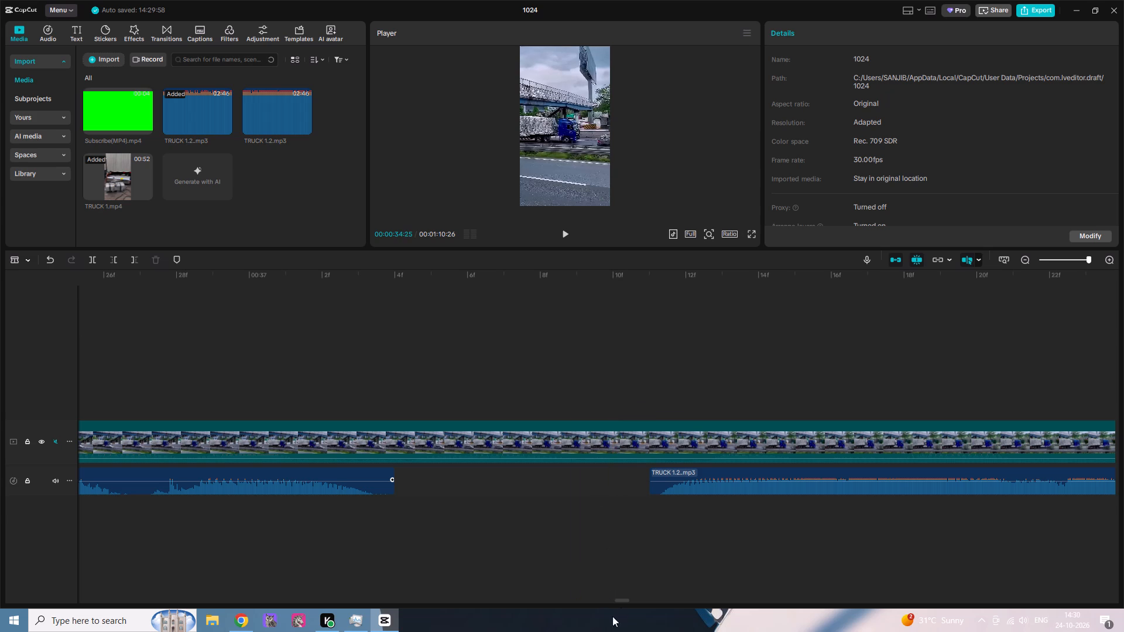
left_click_drag(619, 600, 635, 600)
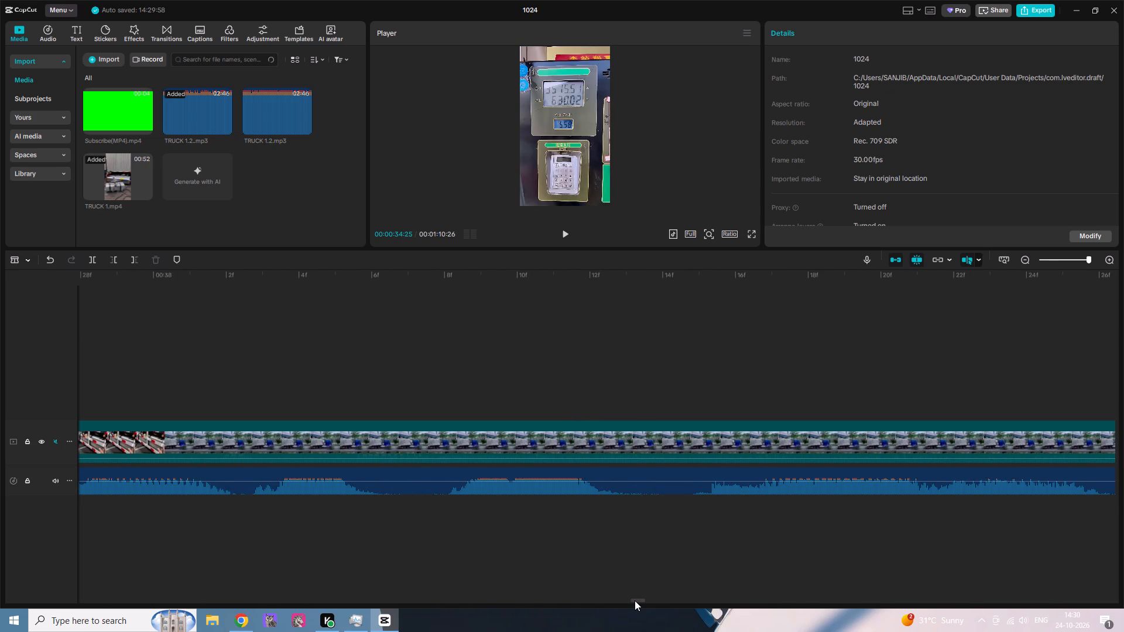
left_click_drag(635, 600, 645, 599)
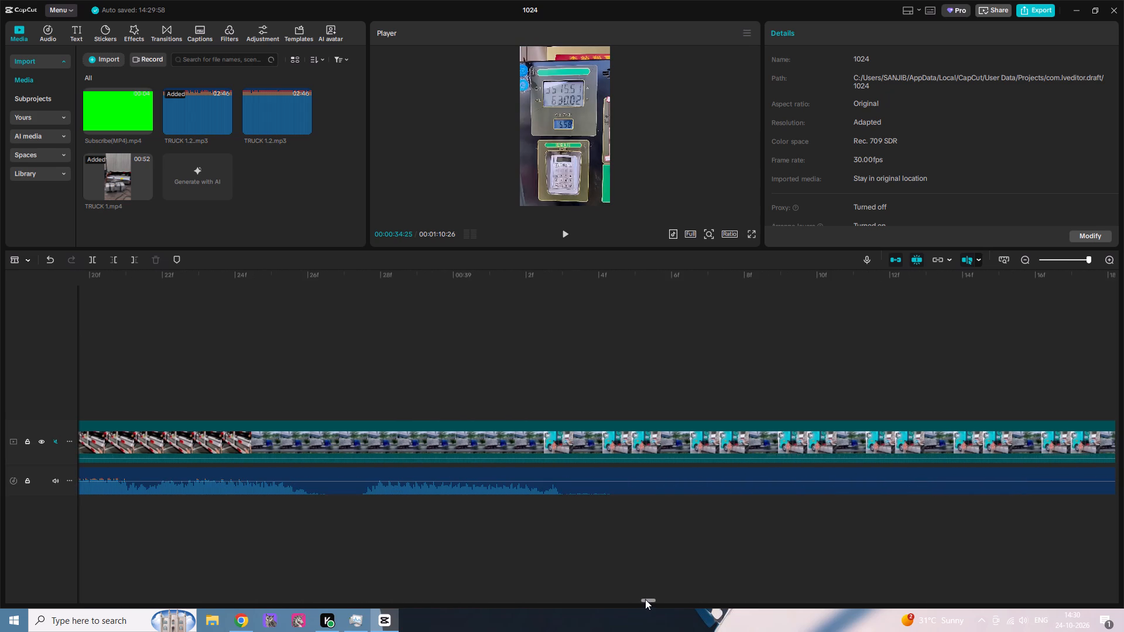
left_click(604, 489)
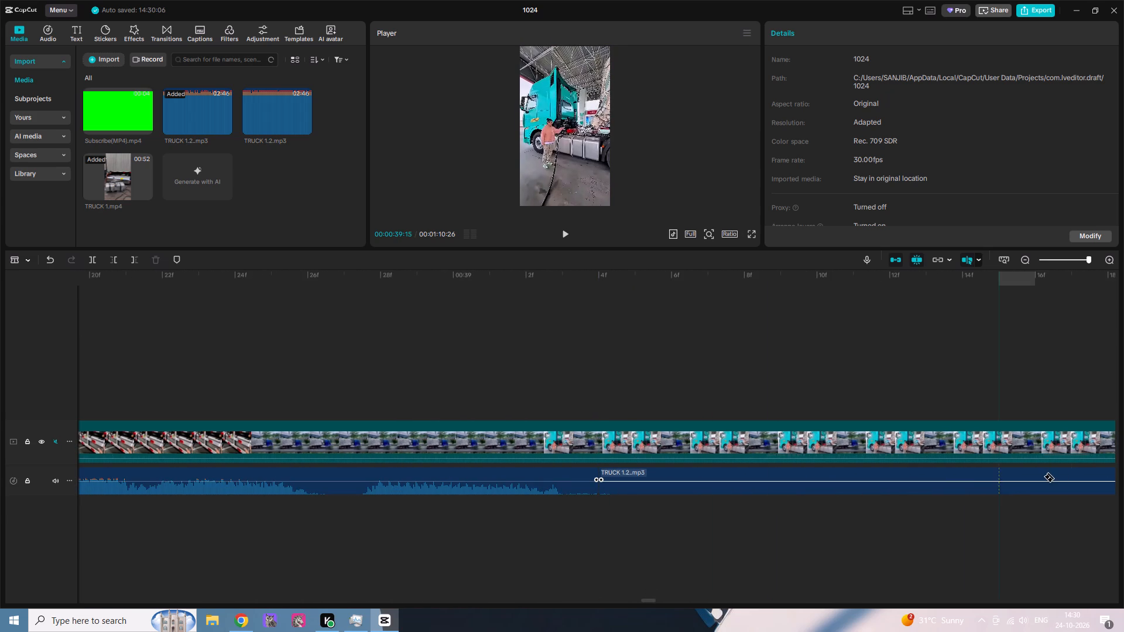
left_click_drag(649, 599, 665, 599)
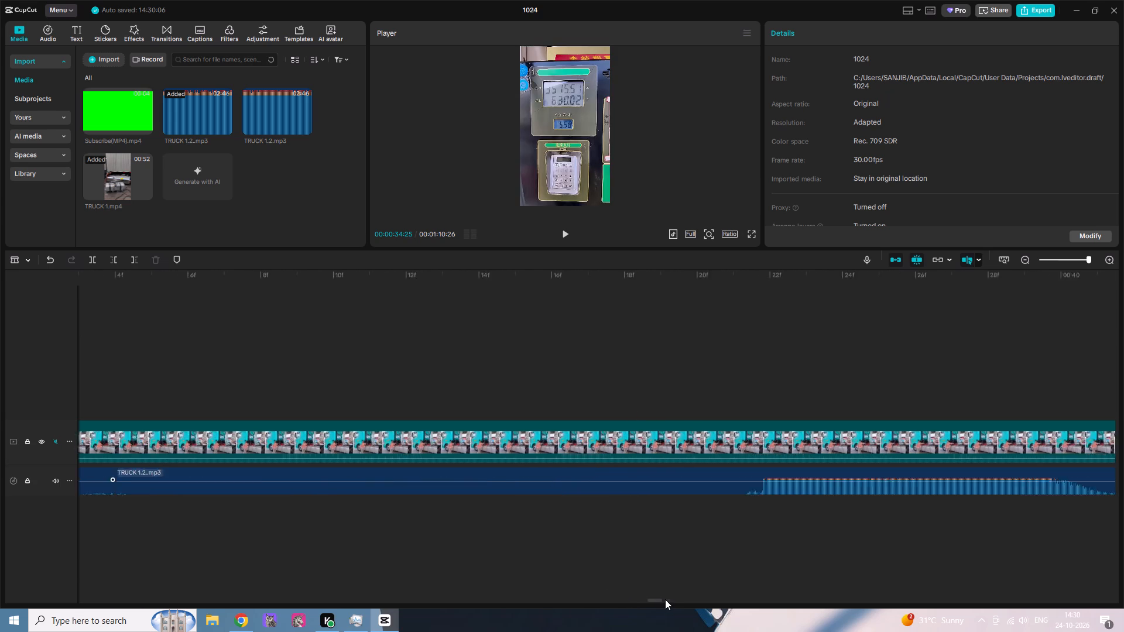
left_click_drag(665, 599, 655, 599)
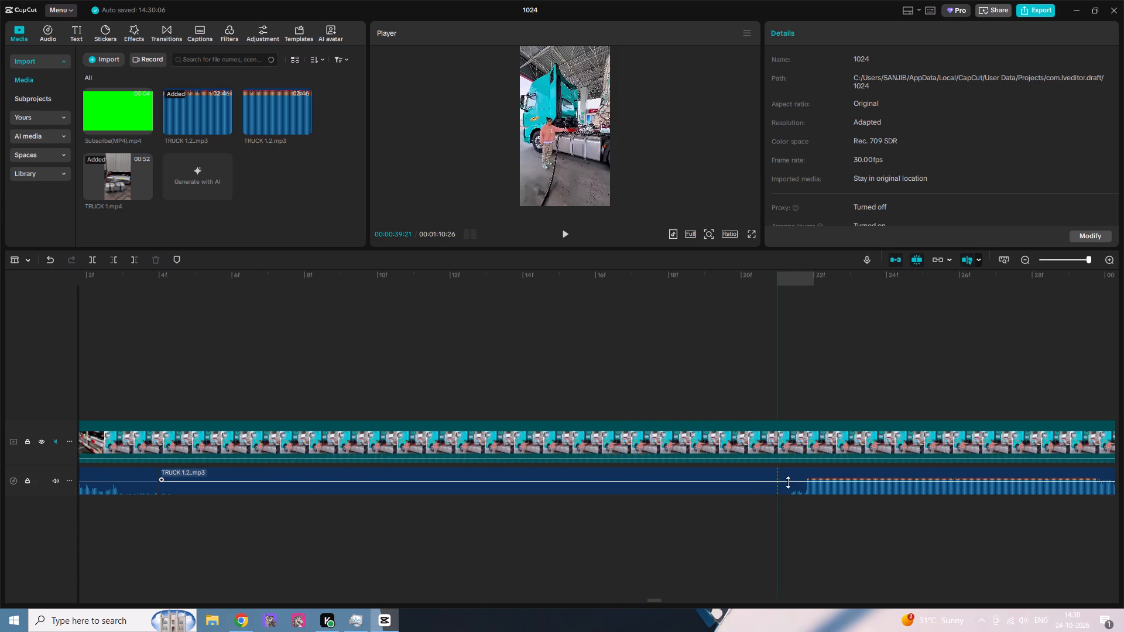
left_click(788, 483)
key("a")
left_click(705, 480)
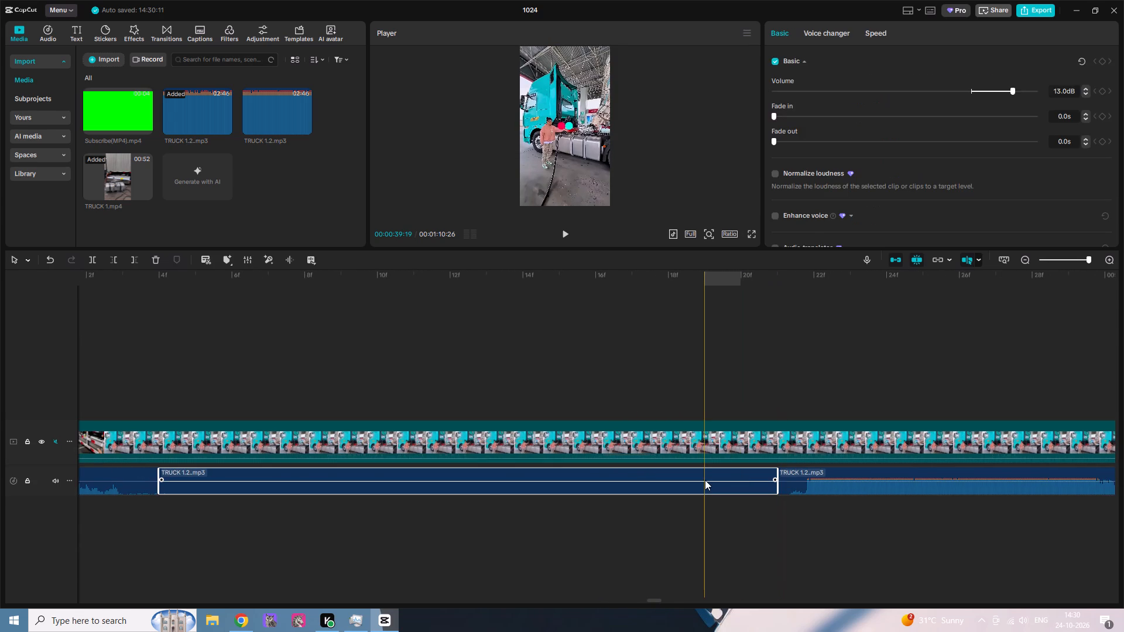
key("Delete")
Split the voice-over in the pause at about 00:00:42:06 and 00:00:42:19, and delete the silent piece between the cuts.
left_click_drag(658, 600, 663, 600)
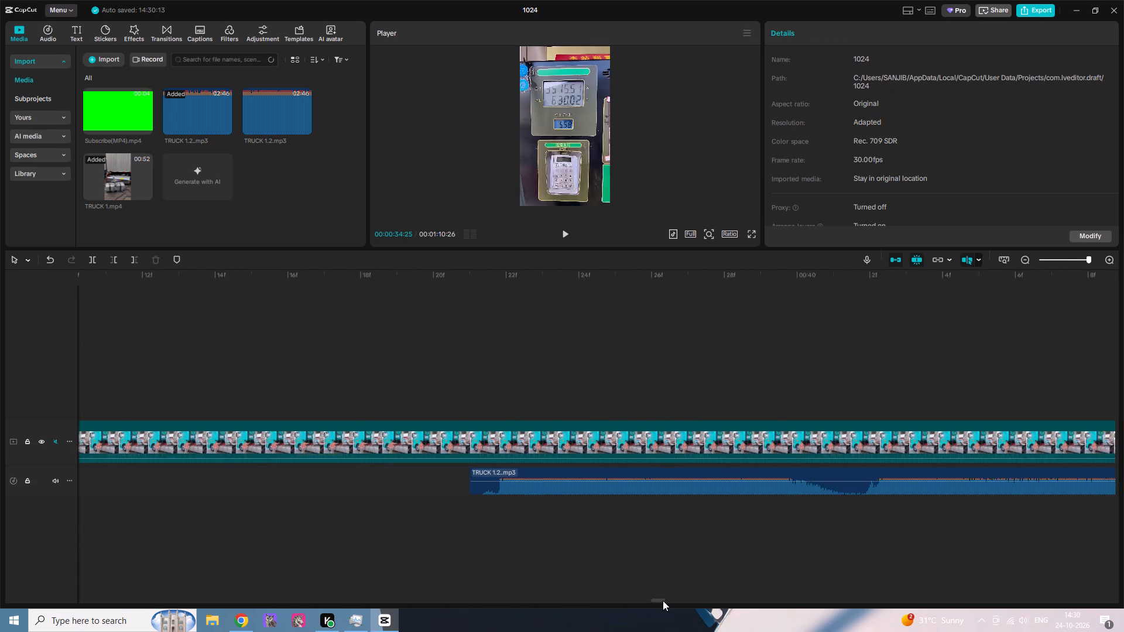
left_click_drag(663, 600, 694, 602)
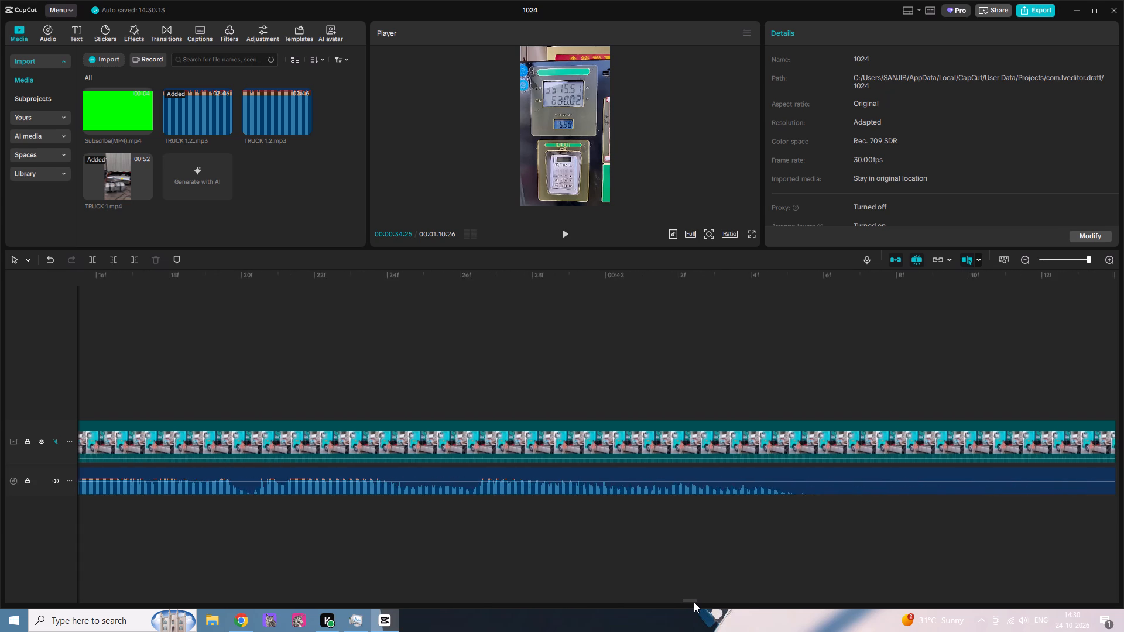
left_click_drag(694, 602, 698, 603)
key("b")
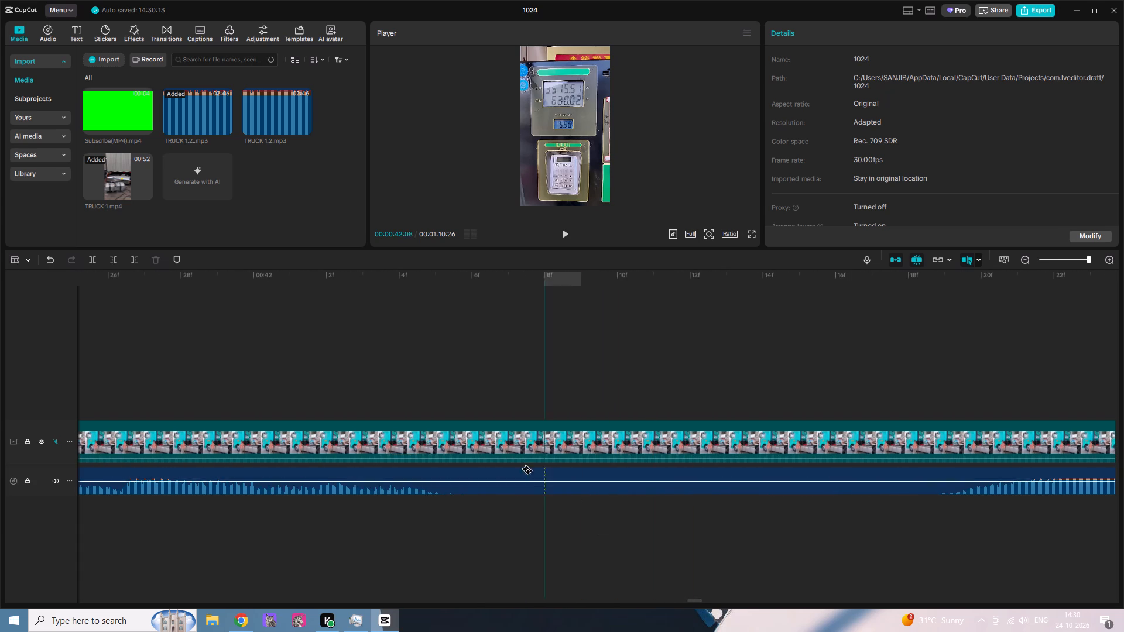
left_click(459, 480)
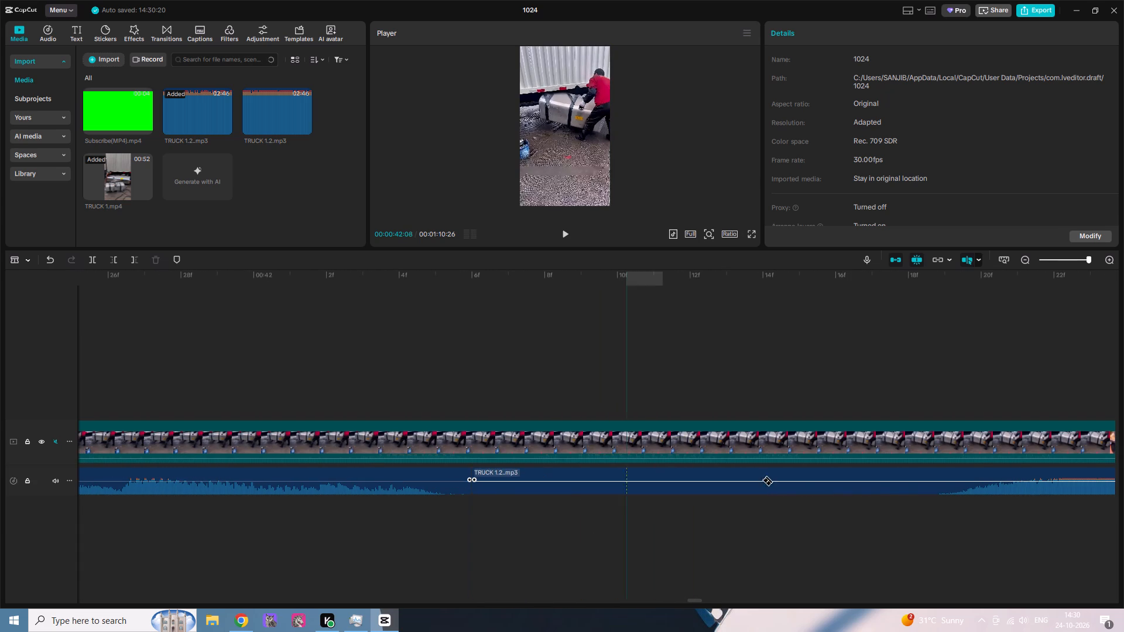
left_click(944, 483)
key("a")
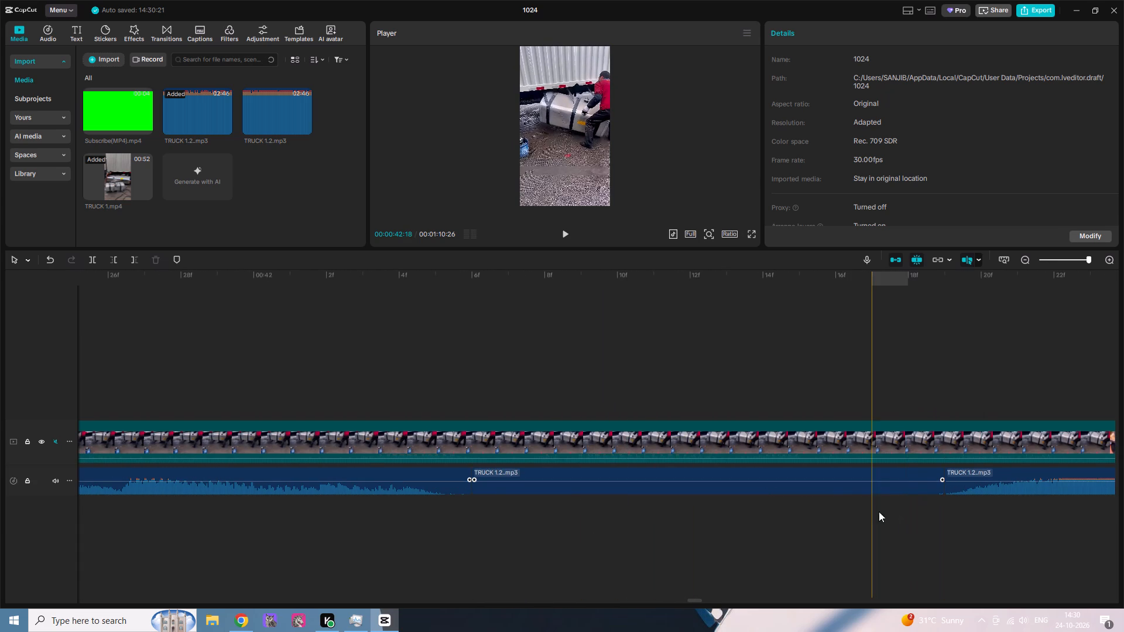
left_click(849, 491)
key("Delete")
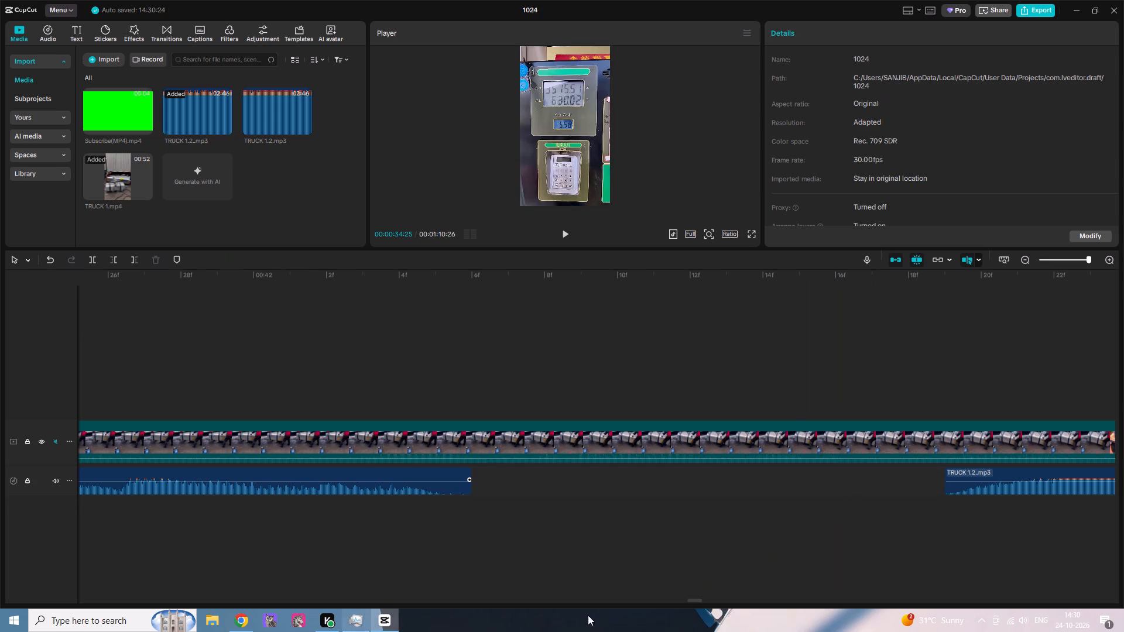
Split the voice-over in the pause at about 00:00:44:10 and 00:00:44:13, and delete the silent piece between the cuts.
left_click_drag(698, 600, 730, 602)
key("b")
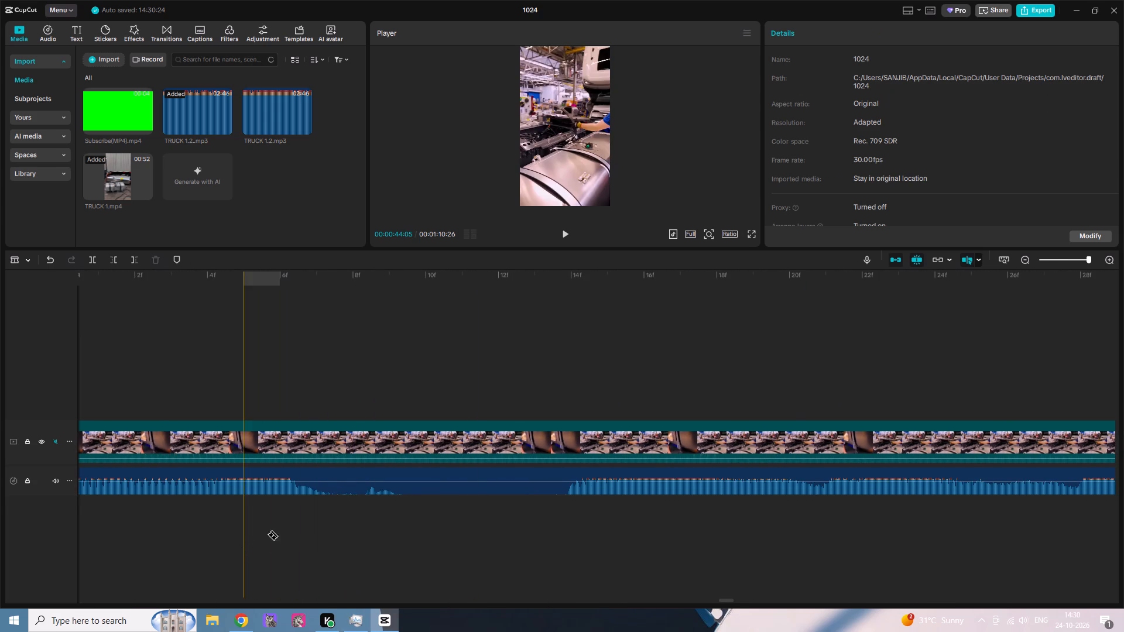
left_click(398, 493)
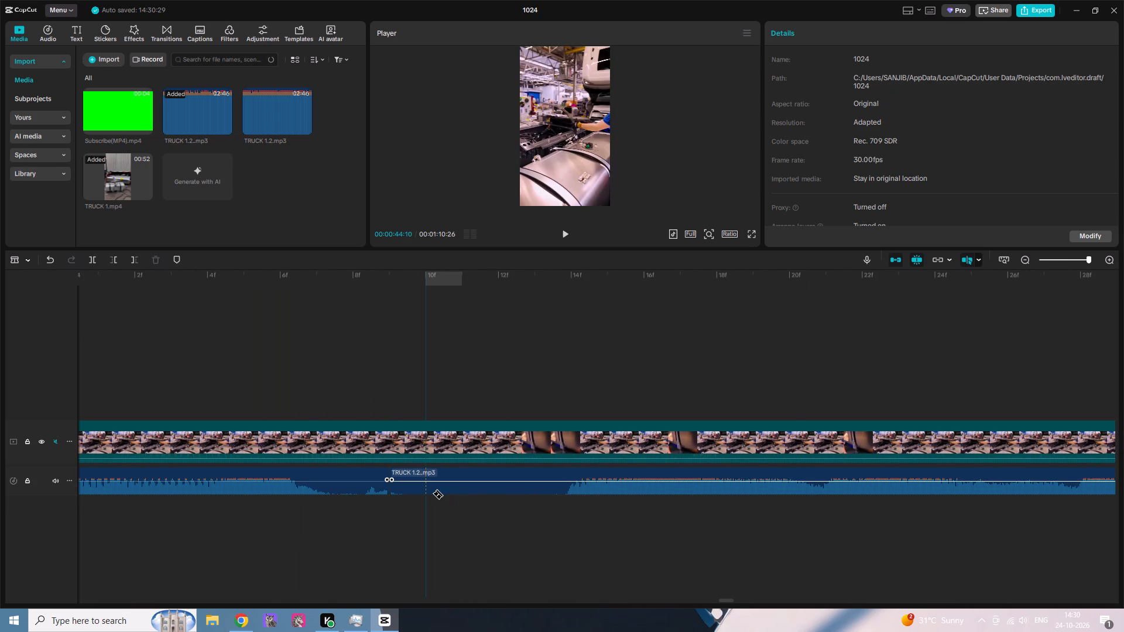
key("ctrl+z")
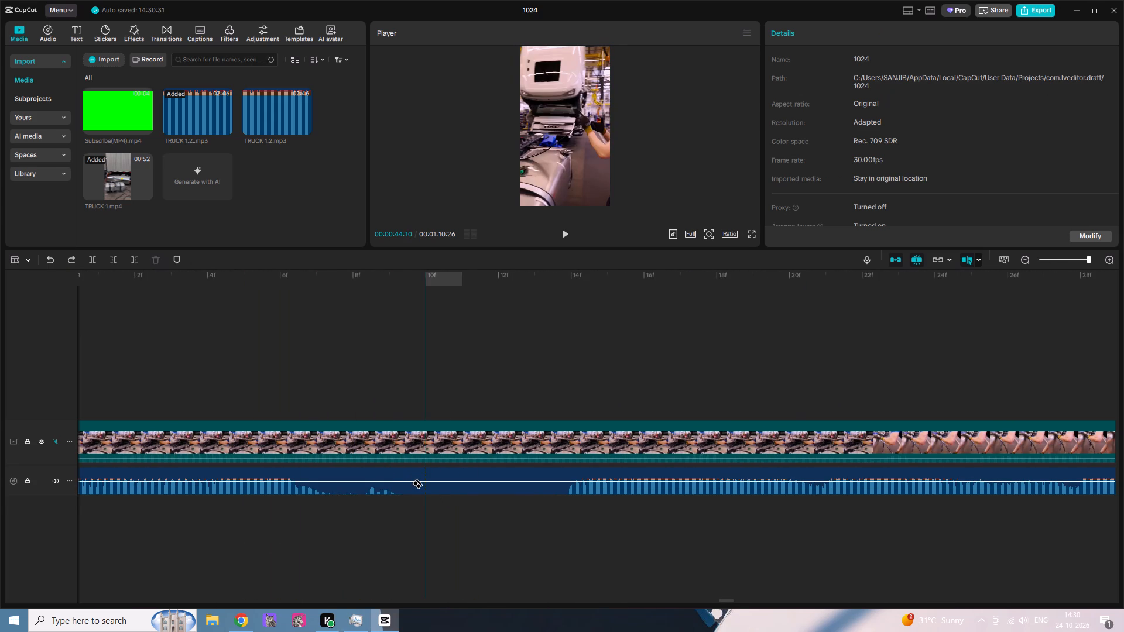
left_click(408, 483)
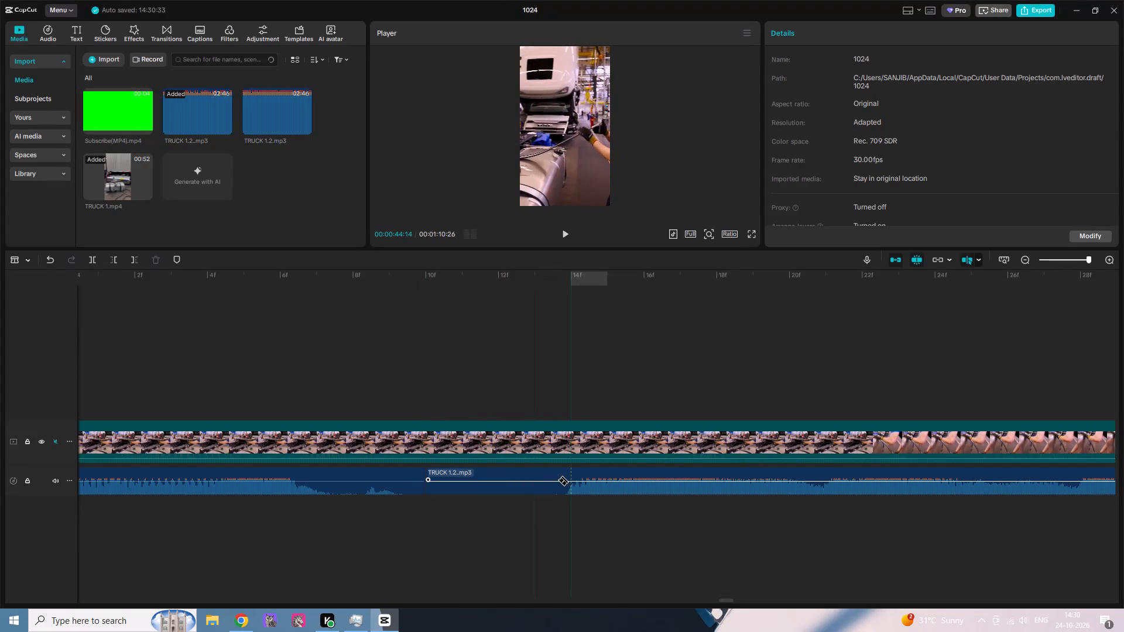
left_click(547, 481)
left_click(546, 478)
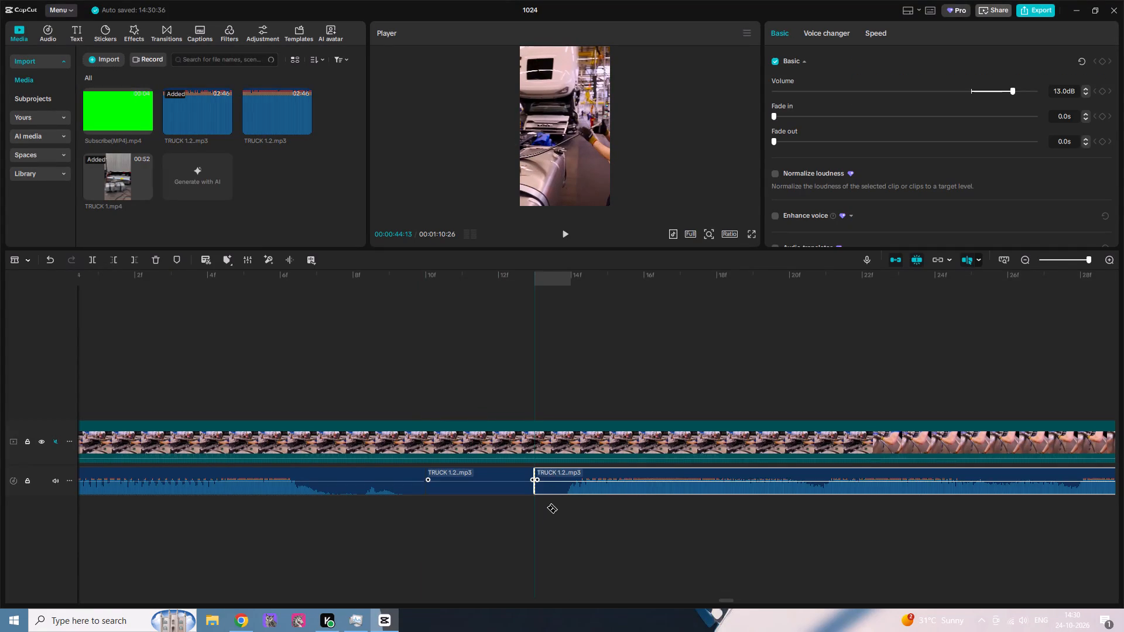
key("a")
left_click(455, 501)
left_click(472, 489)
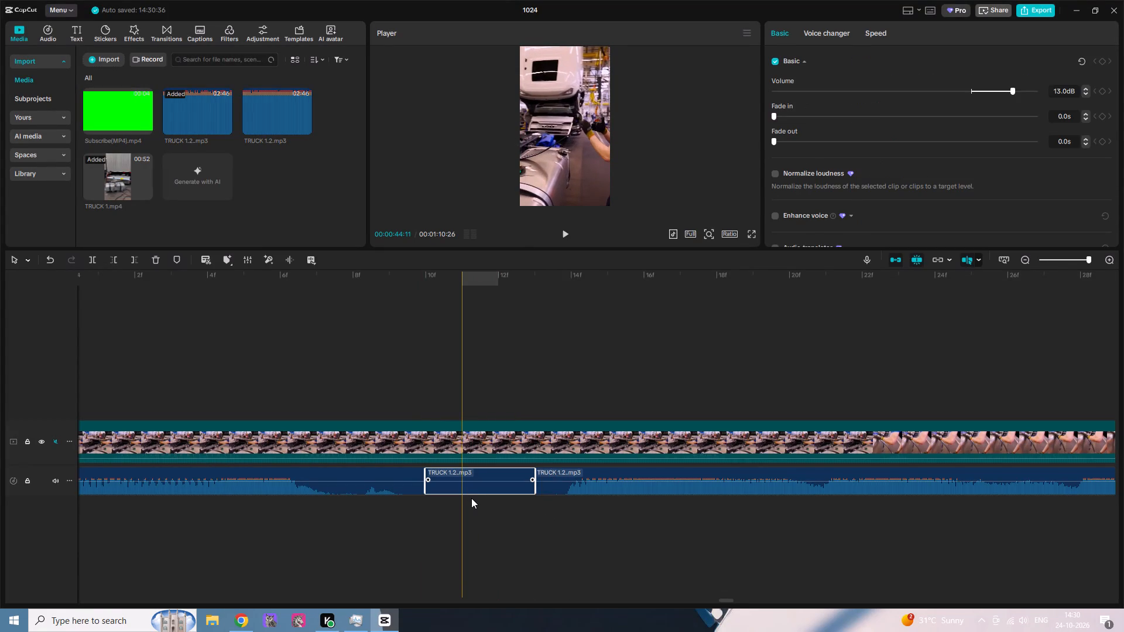
key("Delete")
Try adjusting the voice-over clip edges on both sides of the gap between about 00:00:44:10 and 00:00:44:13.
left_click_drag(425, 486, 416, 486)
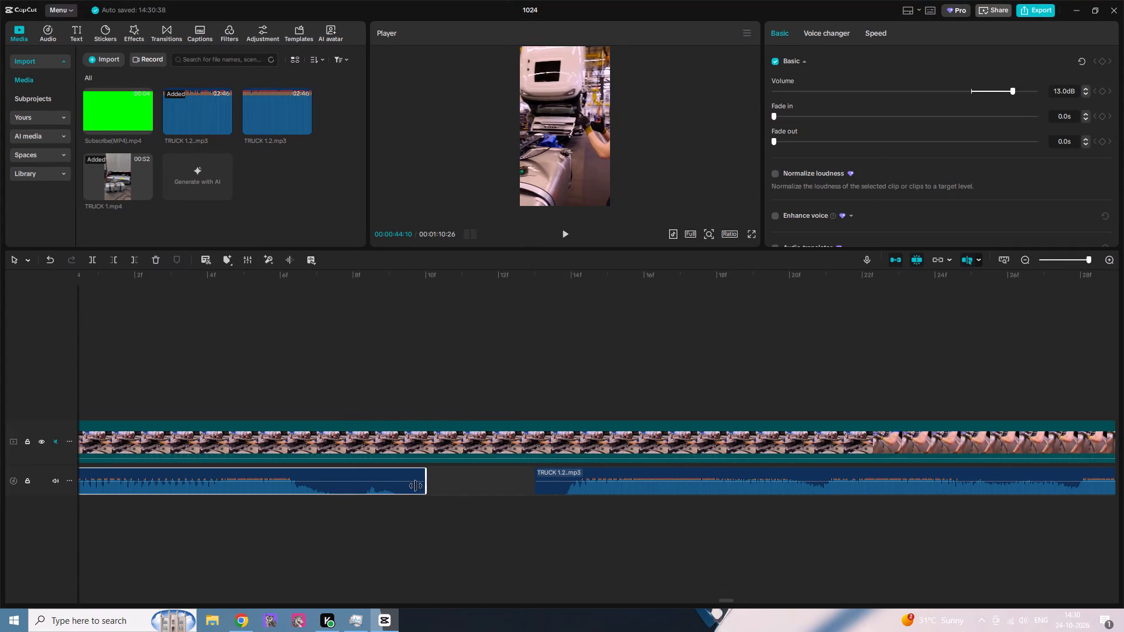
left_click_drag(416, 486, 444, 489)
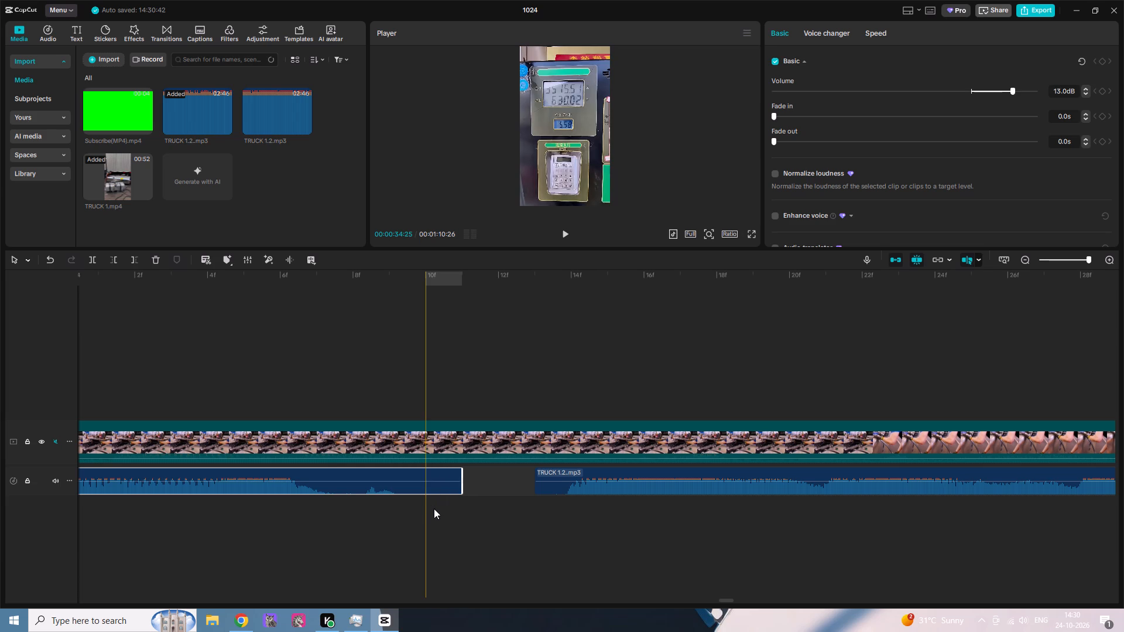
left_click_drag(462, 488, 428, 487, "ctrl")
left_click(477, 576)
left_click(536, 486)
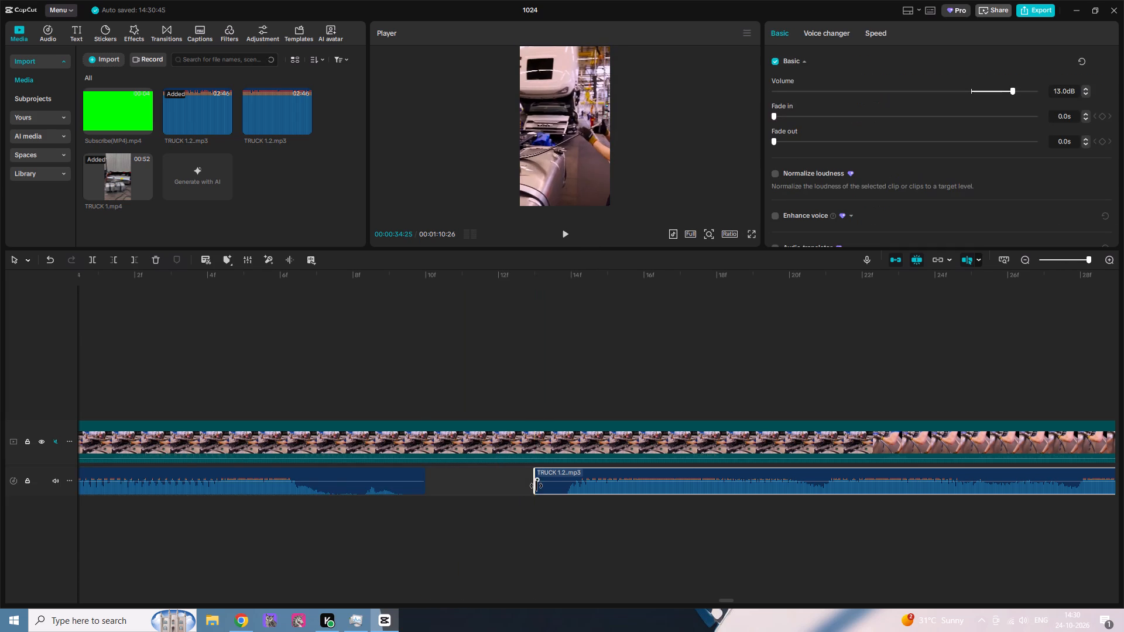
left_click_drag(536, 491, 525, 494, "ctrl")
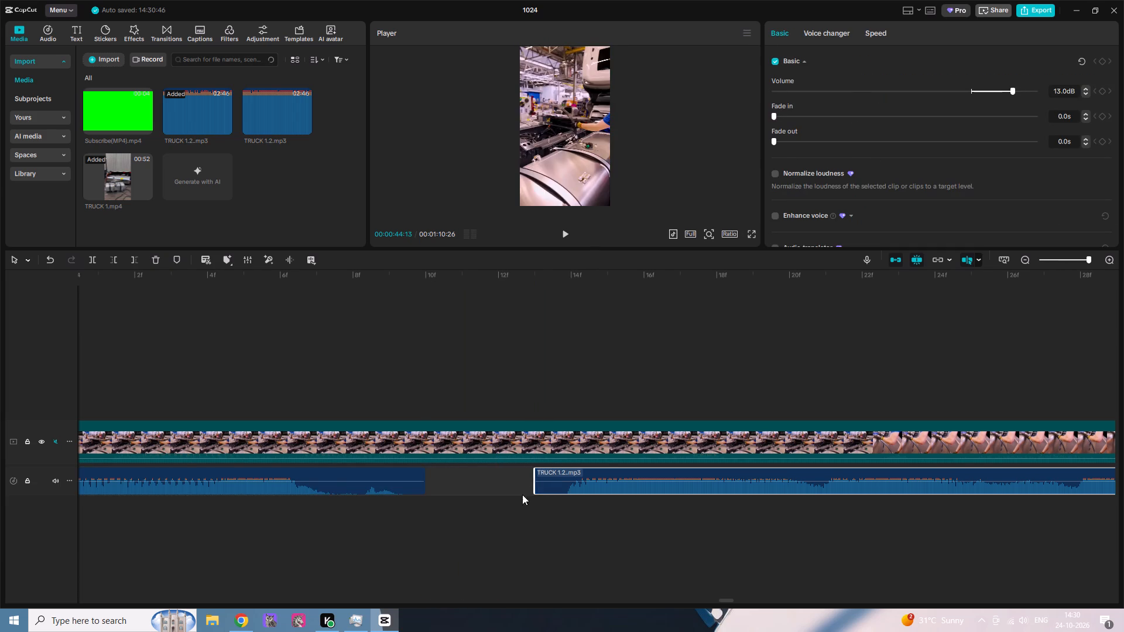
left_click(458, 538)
Split the voice-over in the pause at about 00:00:45:19 and 00:00:46:02, and delete the silent piece between the cuts.
left_click_drag(727, 601, 748, 601)
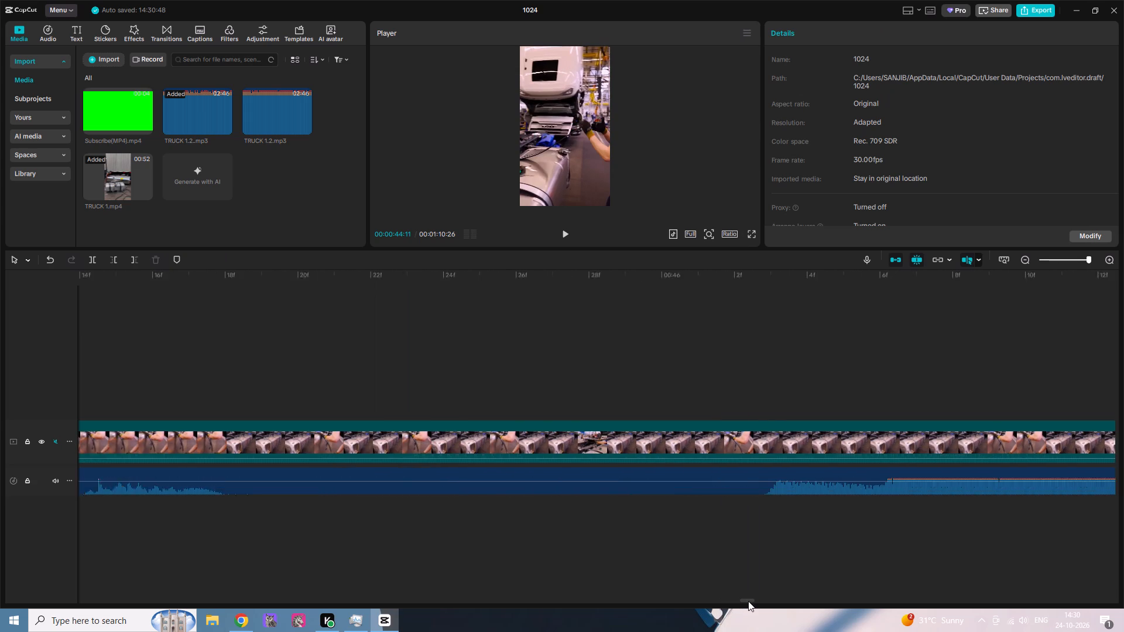
left_click_drag(748, 601, 744, 602)
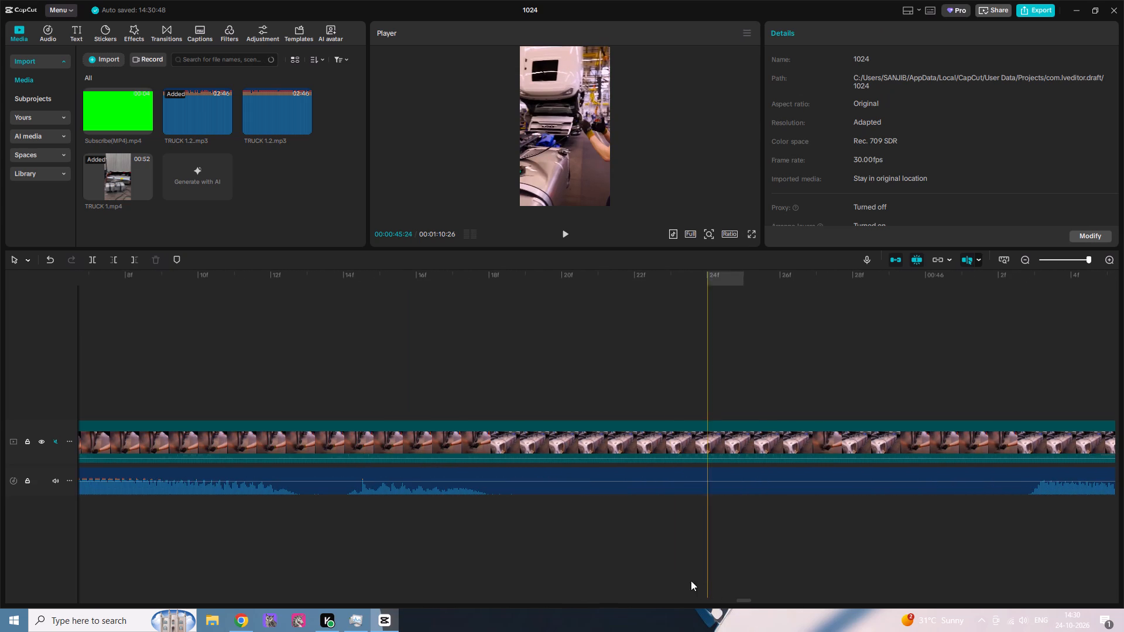
key("b")
left_click(509, 487)
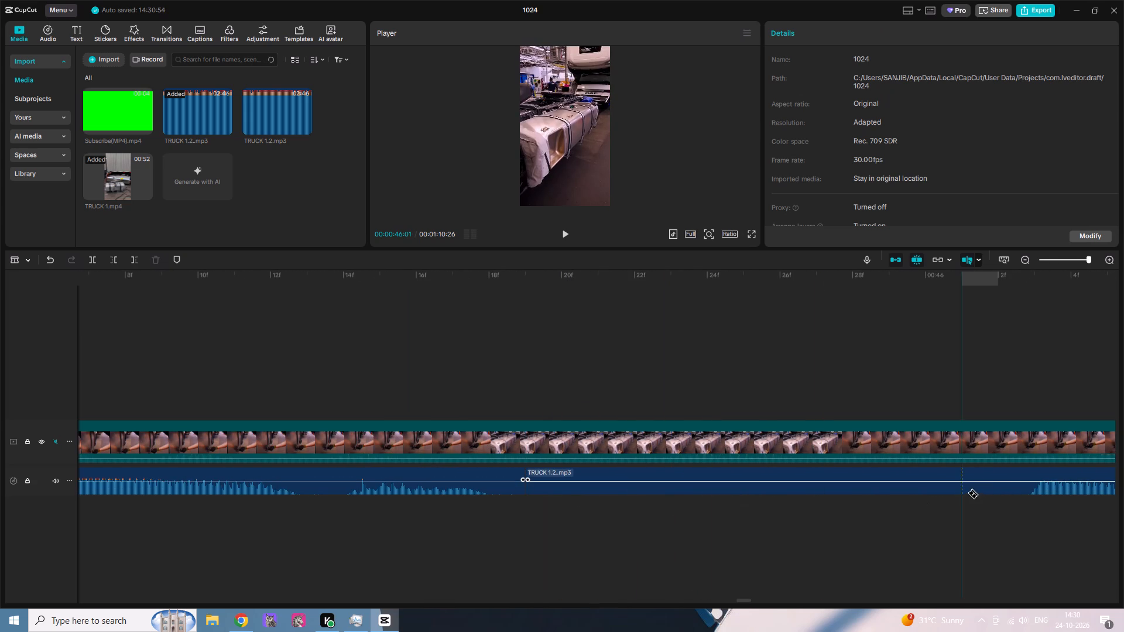
left_click(1016, 491)
key("s")
left_click(809, 487)
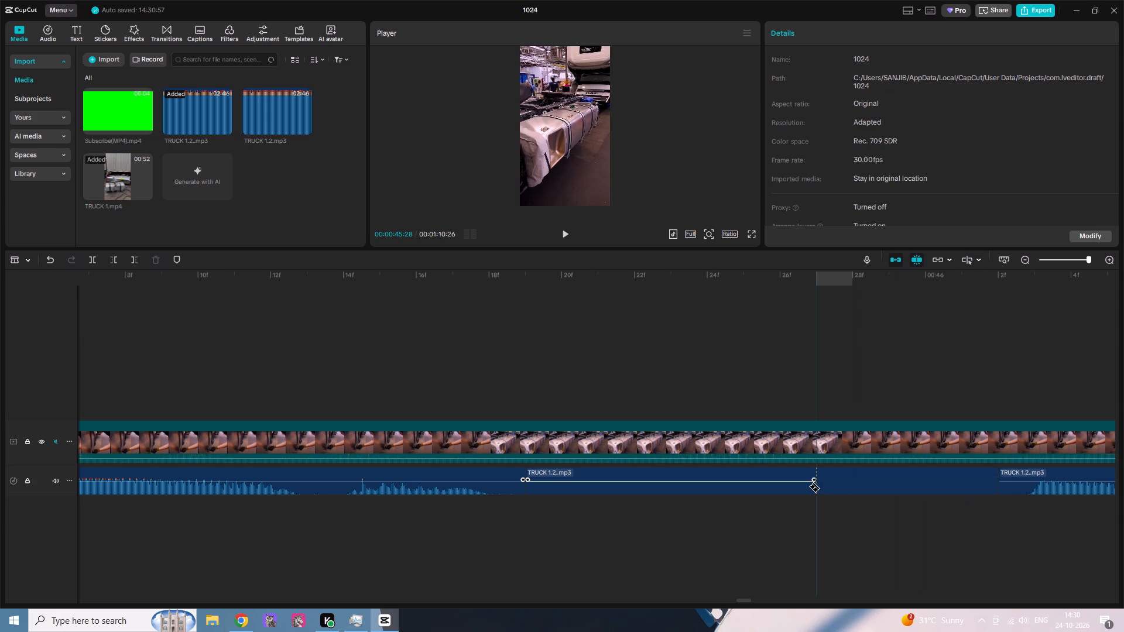
key("ctrl+z")
key("a")
left_click(807, 488)
key("Delete")
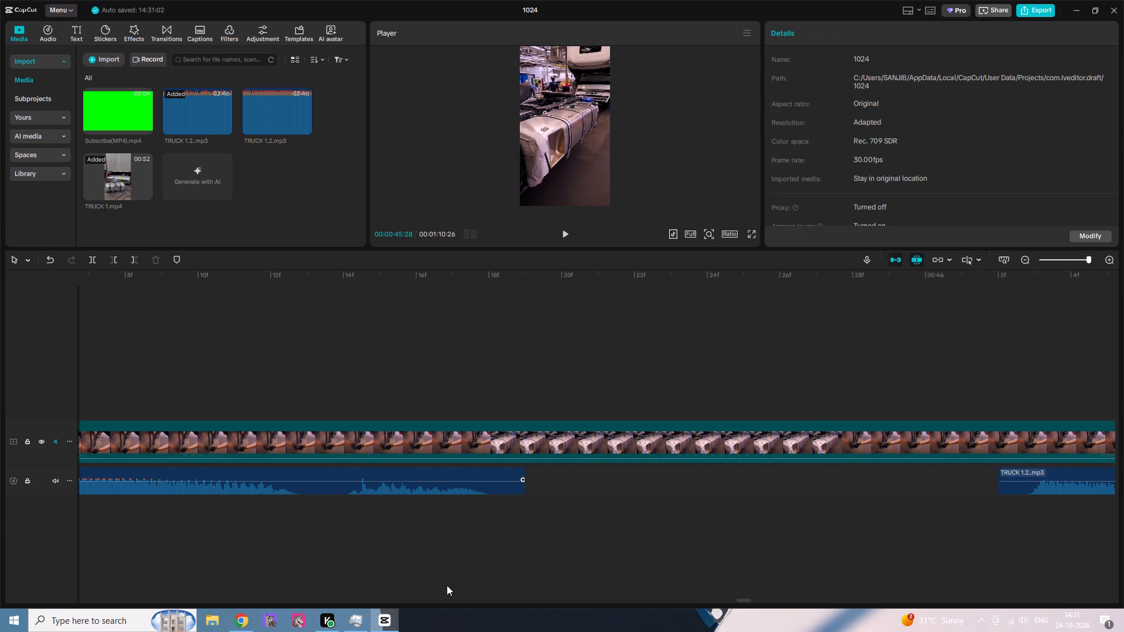
Play back the quiet passage near 00:00:47:07, split the voice-over at about 00:00:47:07 and 00:00:47:14, and delete the piece between the cuts.
left_click_drag(749, 599, 763, 600)
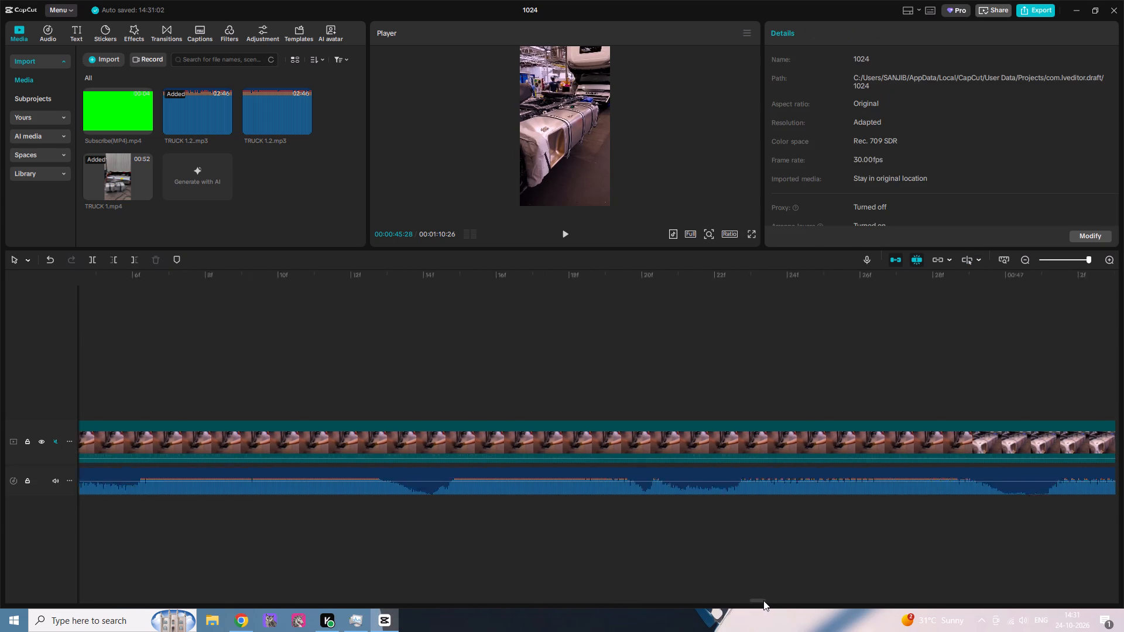
left_click_drag(763, 600, 770, 600)
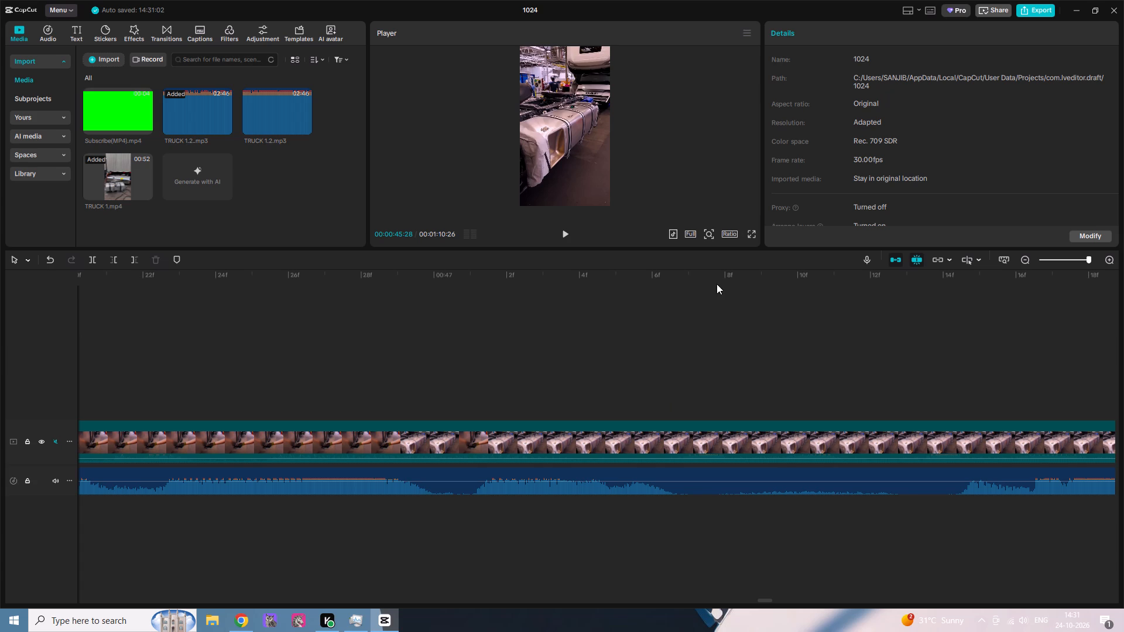
left_click(708, 277)
key("space")
key("space")
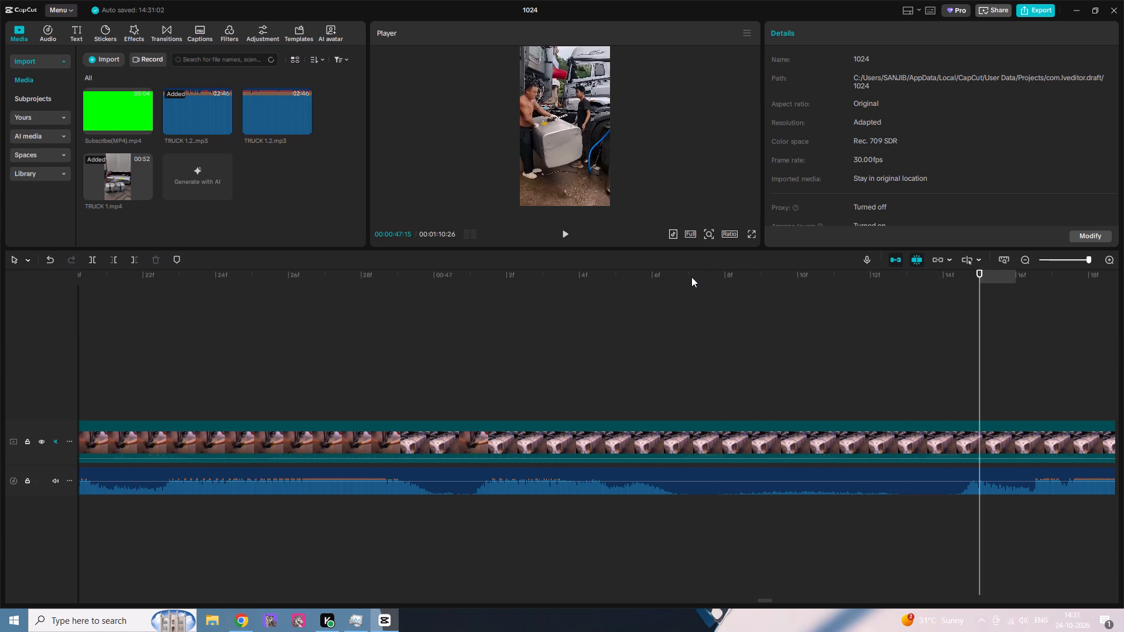
left_click(691, 277)
key("space")
key("space")
key("space")
key("space")
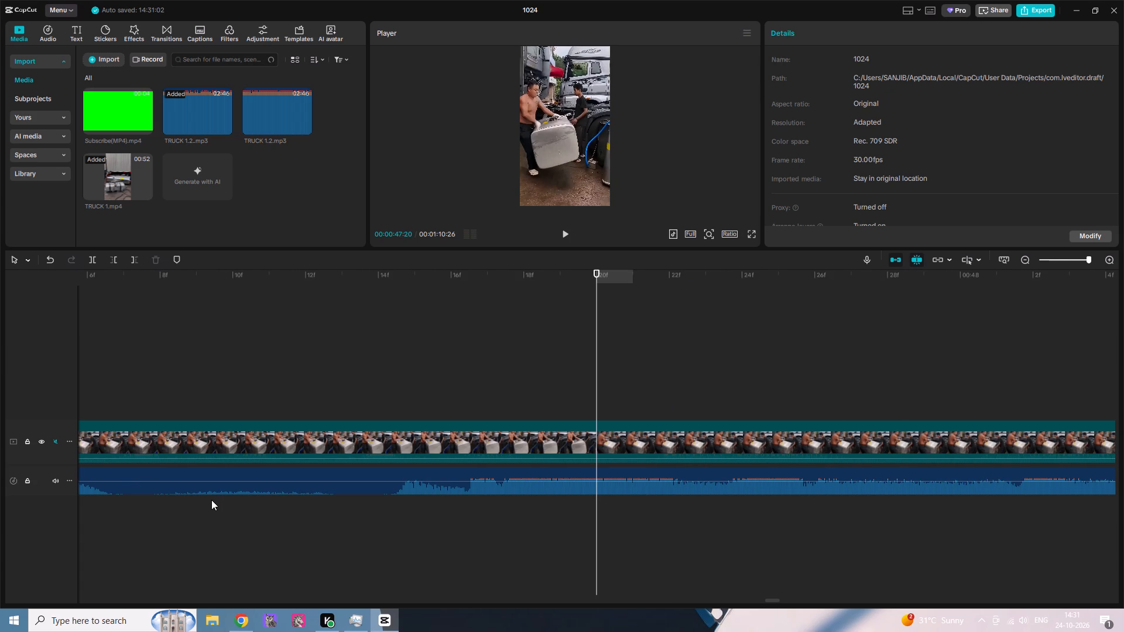
key("b")
left_click(118, 485)
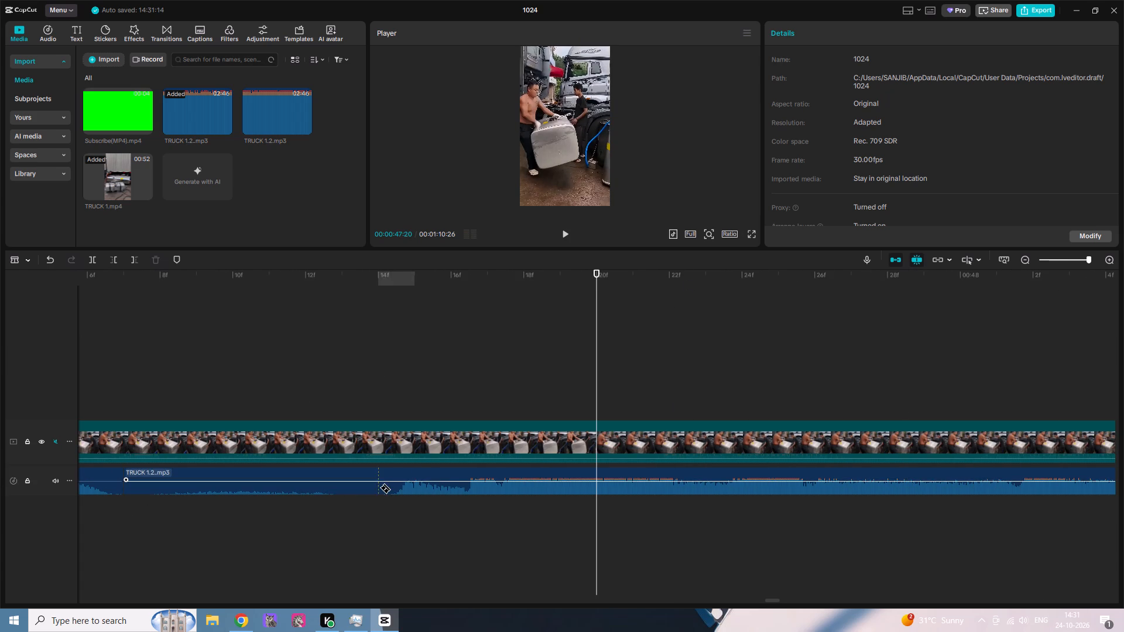
left_click(379, 487)
key("s")
left_click(277, 486)
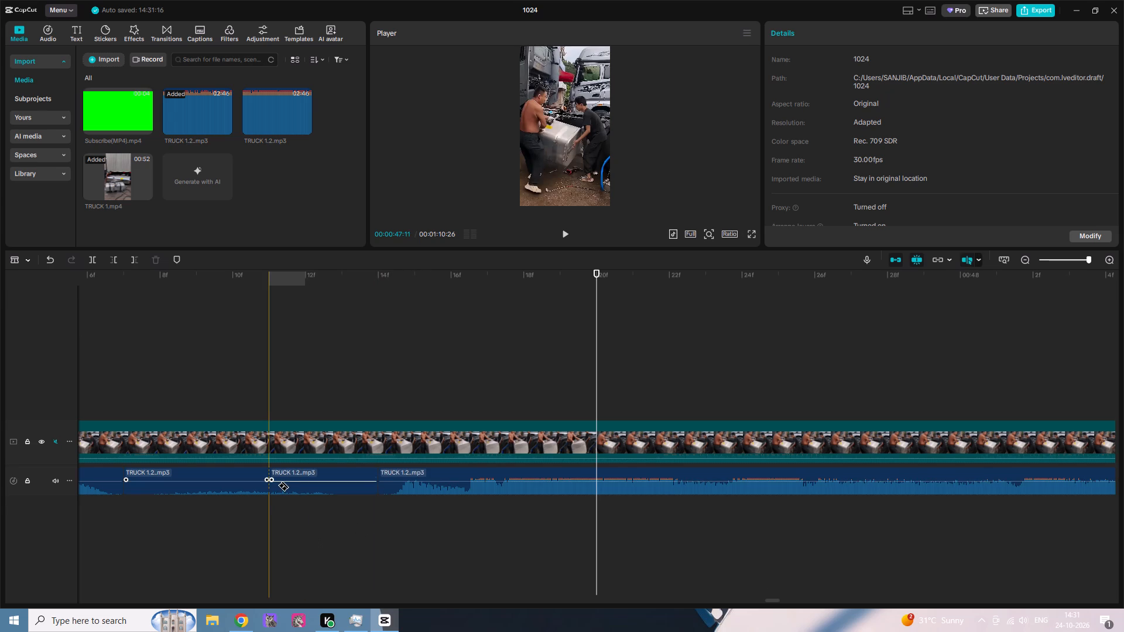
key("ctrl+z")
key("a")
left_click(277, 481)
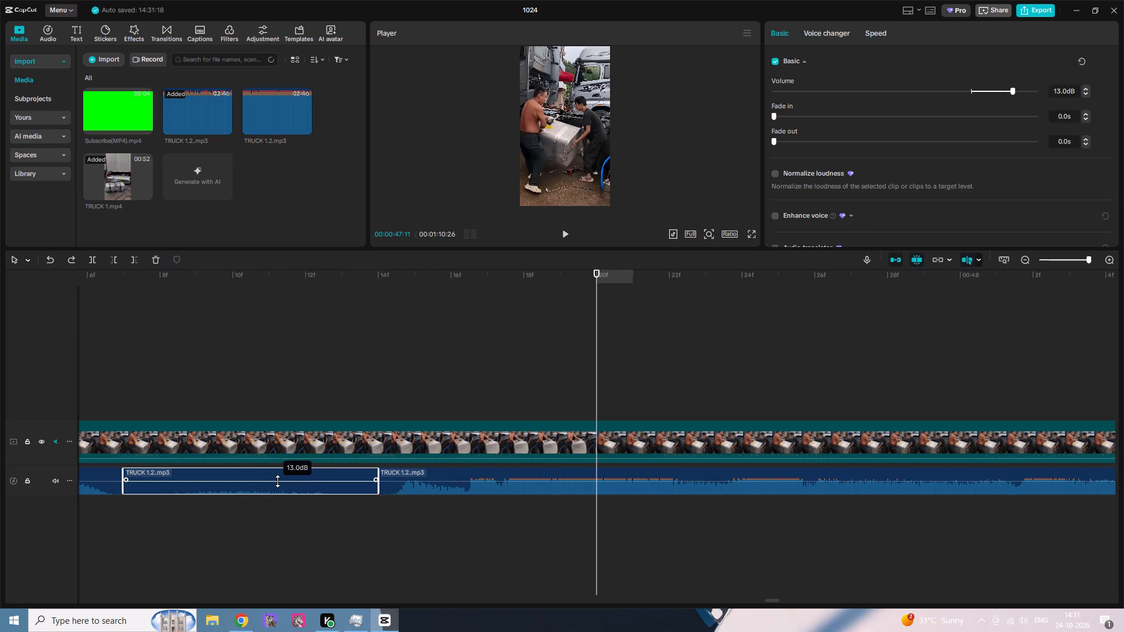
key("Delete")
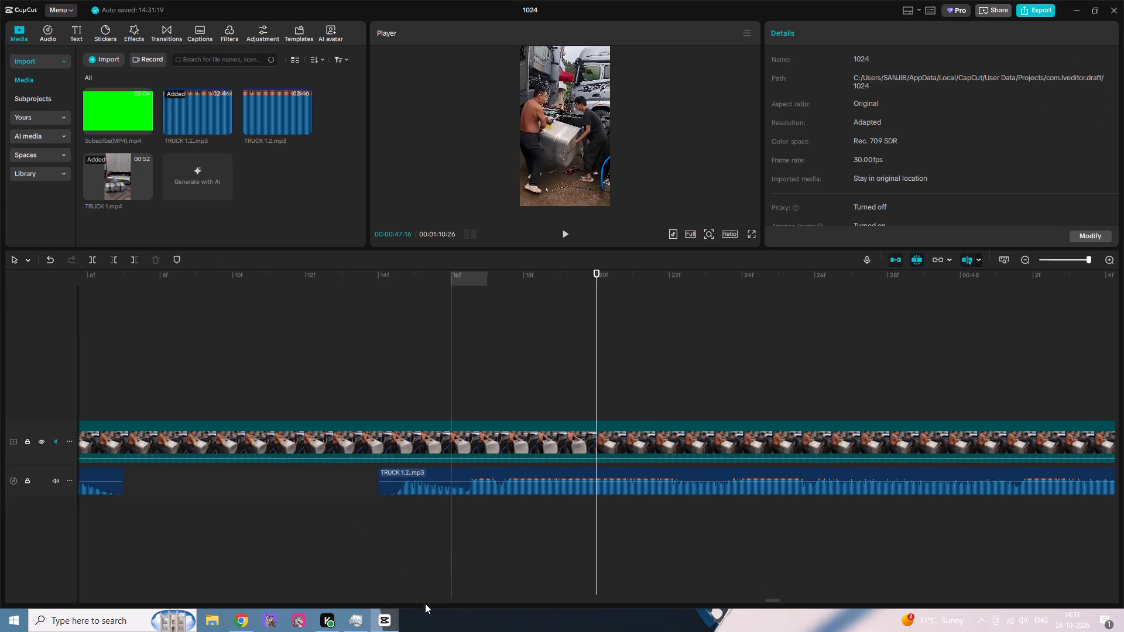
Split the voice-over in the pause at about 00:00:50:04 and 00:00:50:06, and delete the silent piece between the cuts.
left_click_drag(774, 603, 779, 603)
left_click_drag(776, 600, 797, 601)
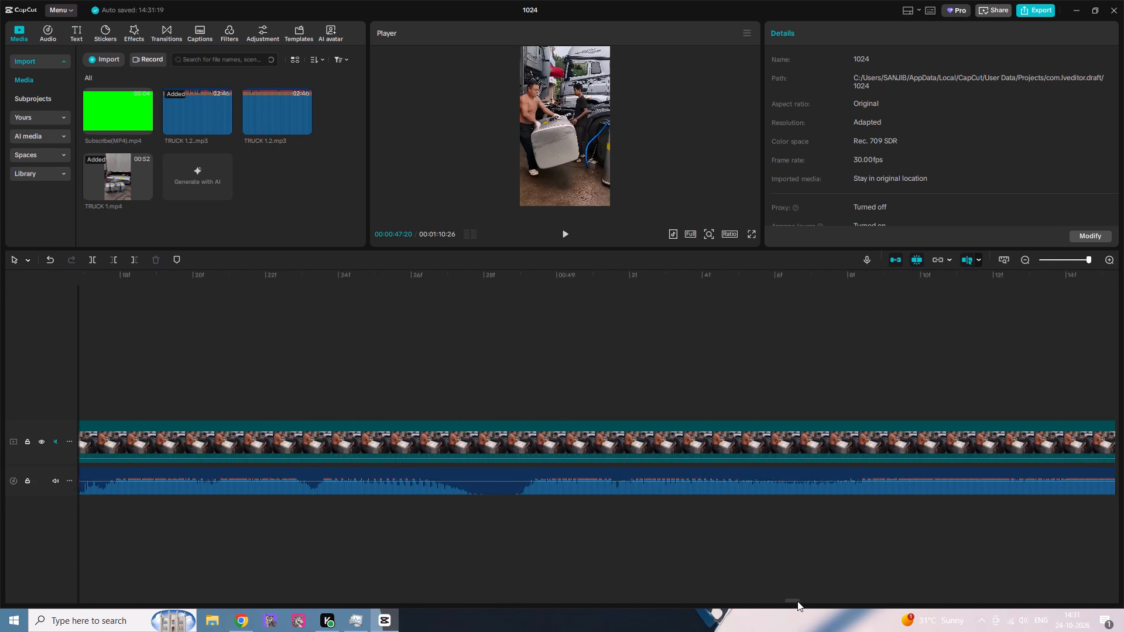
left_click_drag(797, 601, 813, 601)
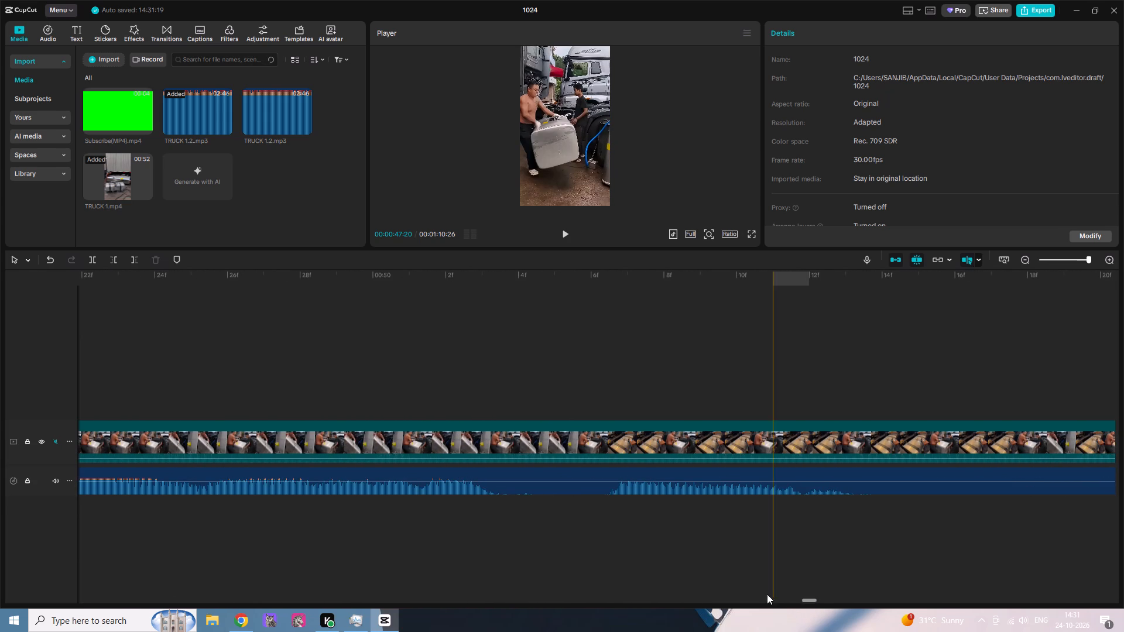
key("b")
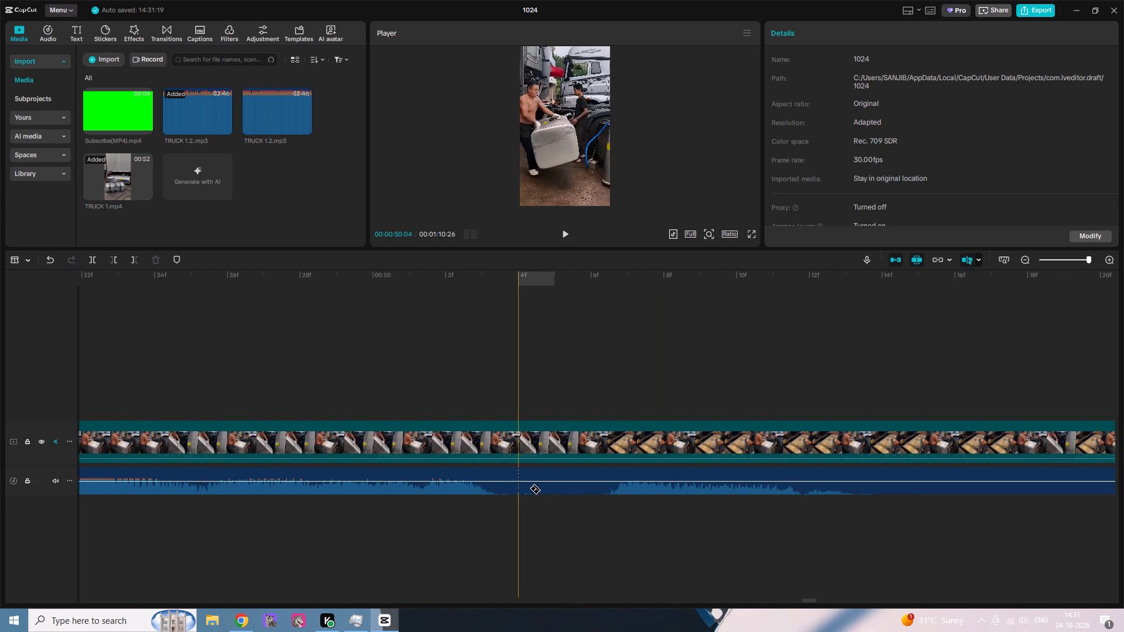
left_click(529, 488)
left_click(600, 490)
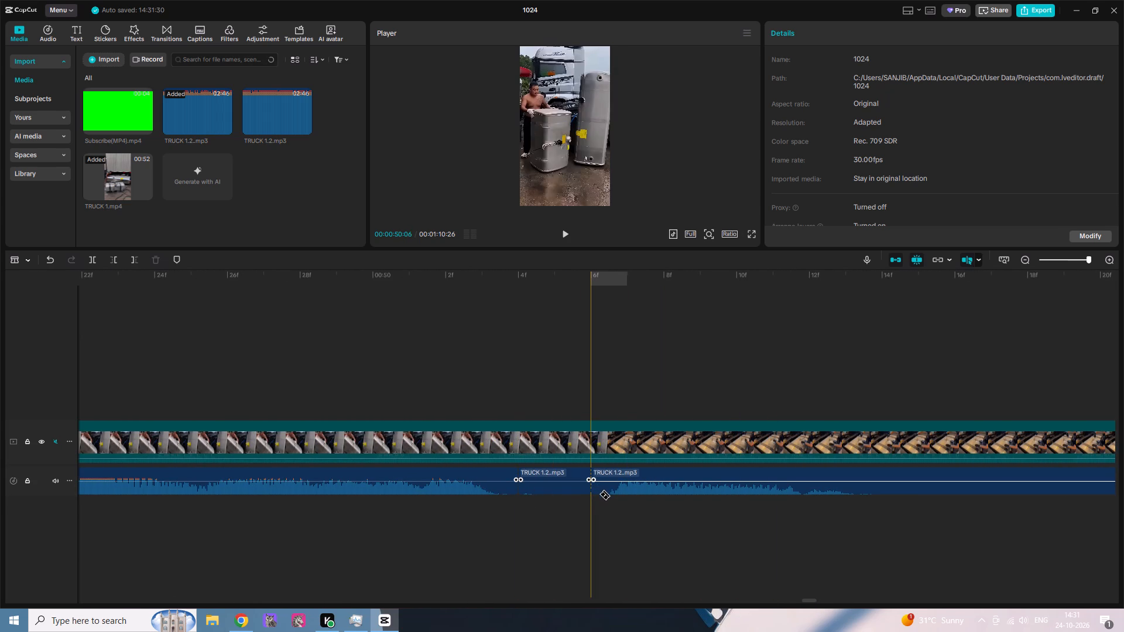
key("a")
left_click(564, 492)
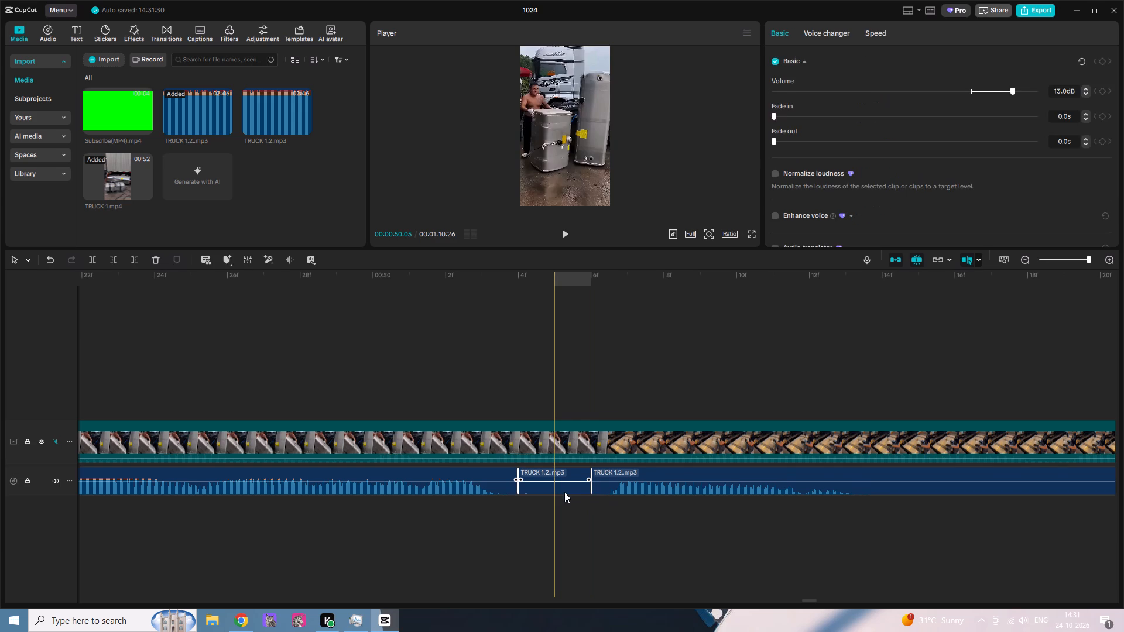
key("Delete")
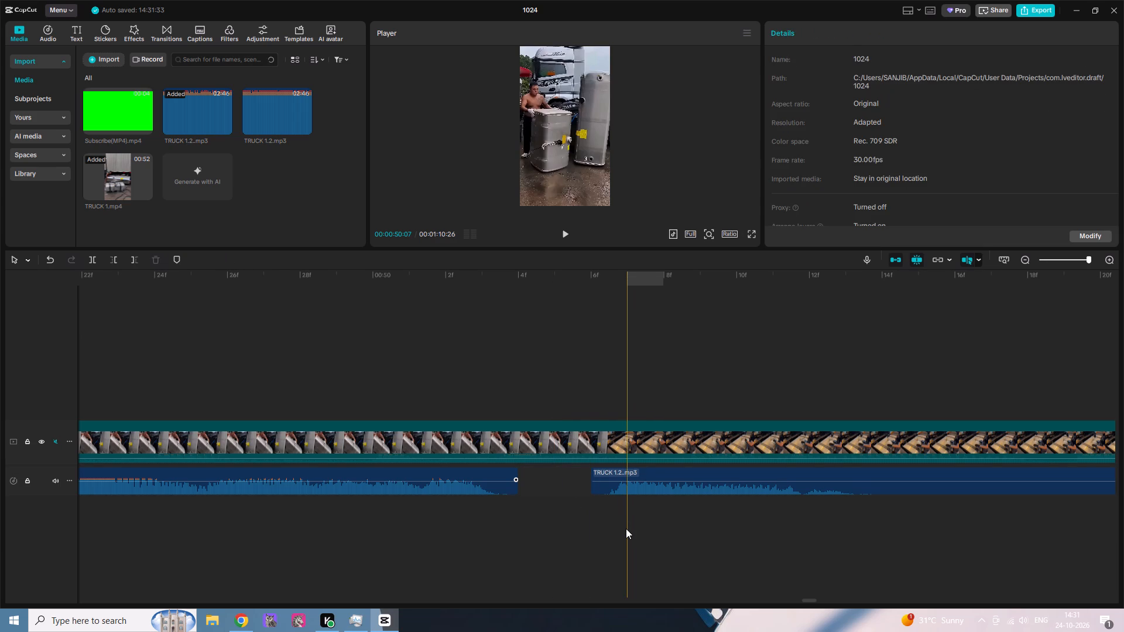
Split the voice-over in the pause at about 00:00:50:14 and 00:00:50:24, and delete the silent piece between the cuts.
key("b")
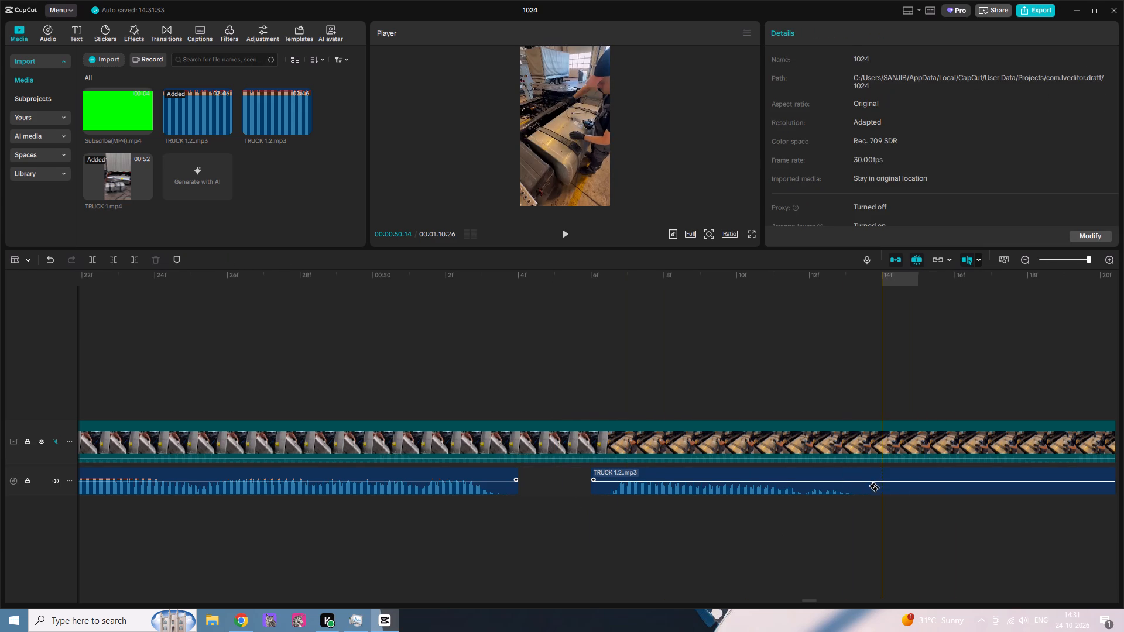
left_click(872, 488)
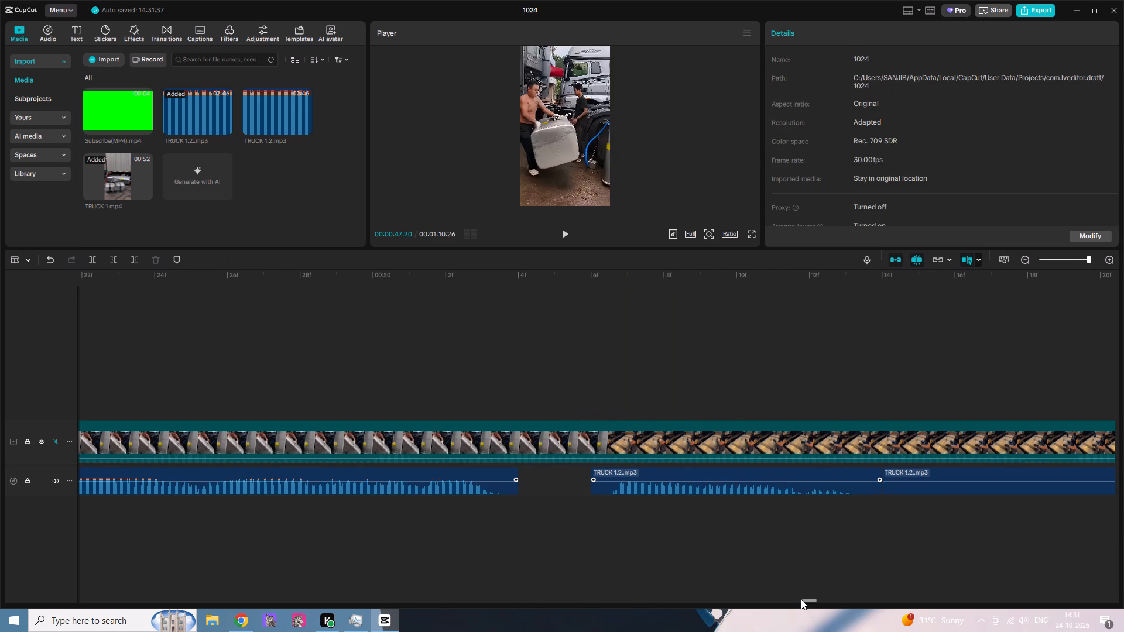
left_click_drag(801, 599, 815, 599)
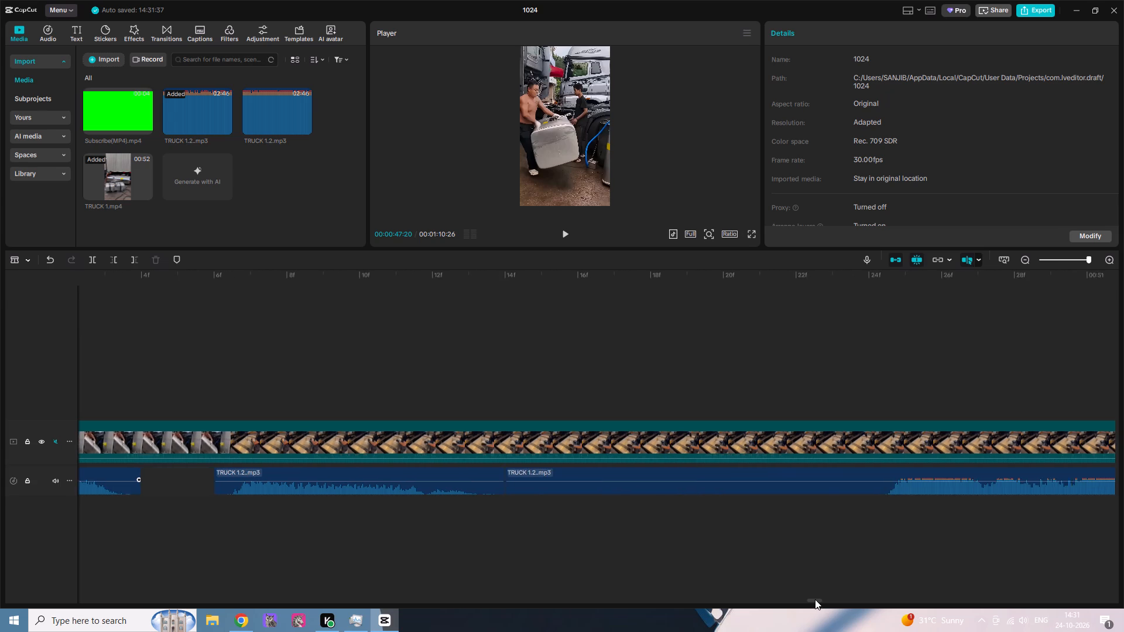
left_click_drag(815, 599, 815, 599)
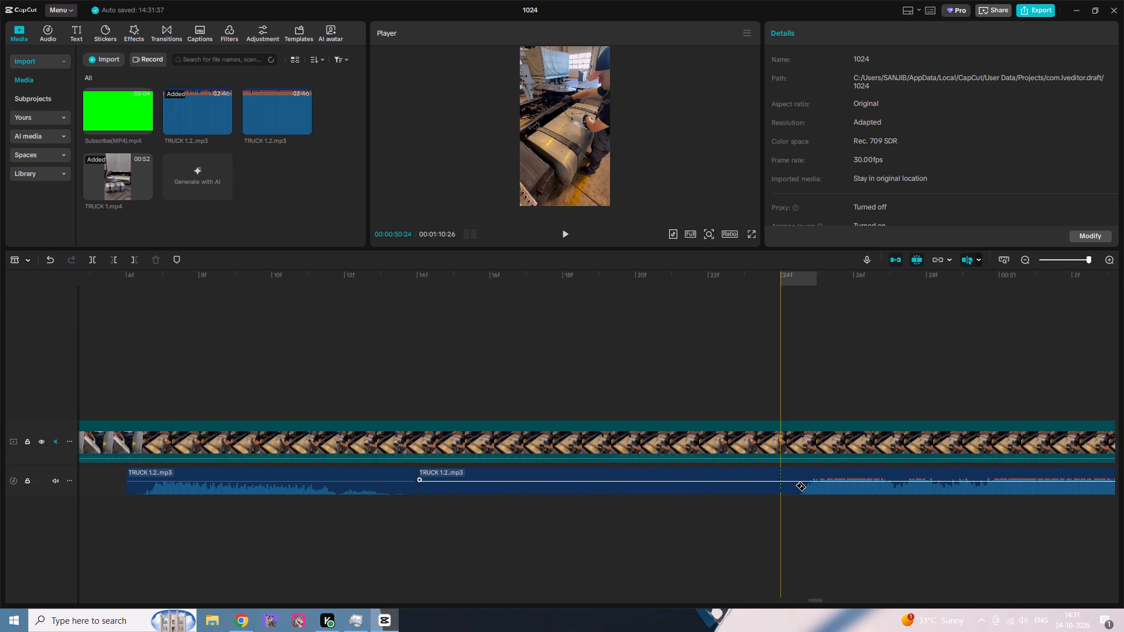
left_click(795, 485)
key("a")
left_click(722, 472)
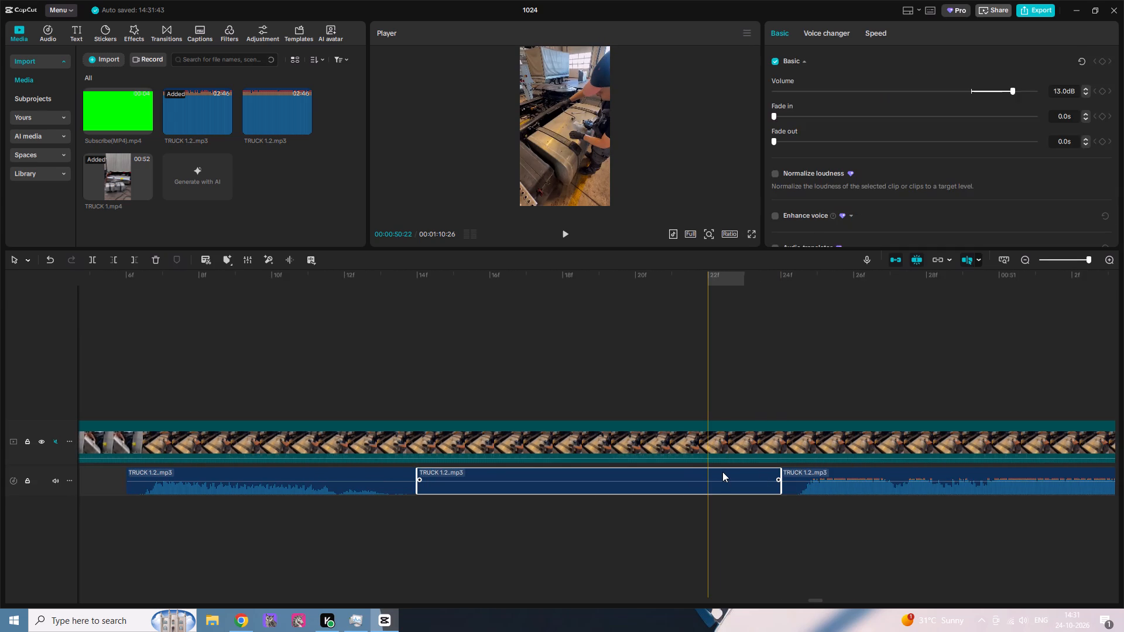
key("Delete")
Split the voice-over in the quiet passage at about 00:00:51:19 and 00:00:51:26, and delete the piece between the cuts.
left_click_drag(813, 601, 818, 602)
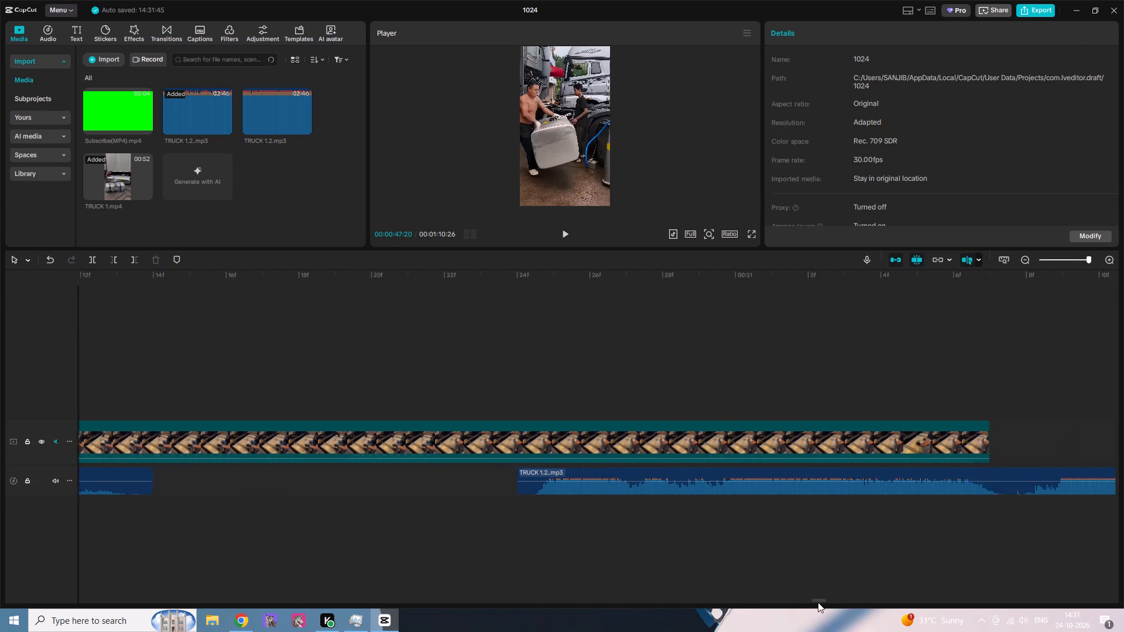
left_click_drag(818, 602, 829, 603)
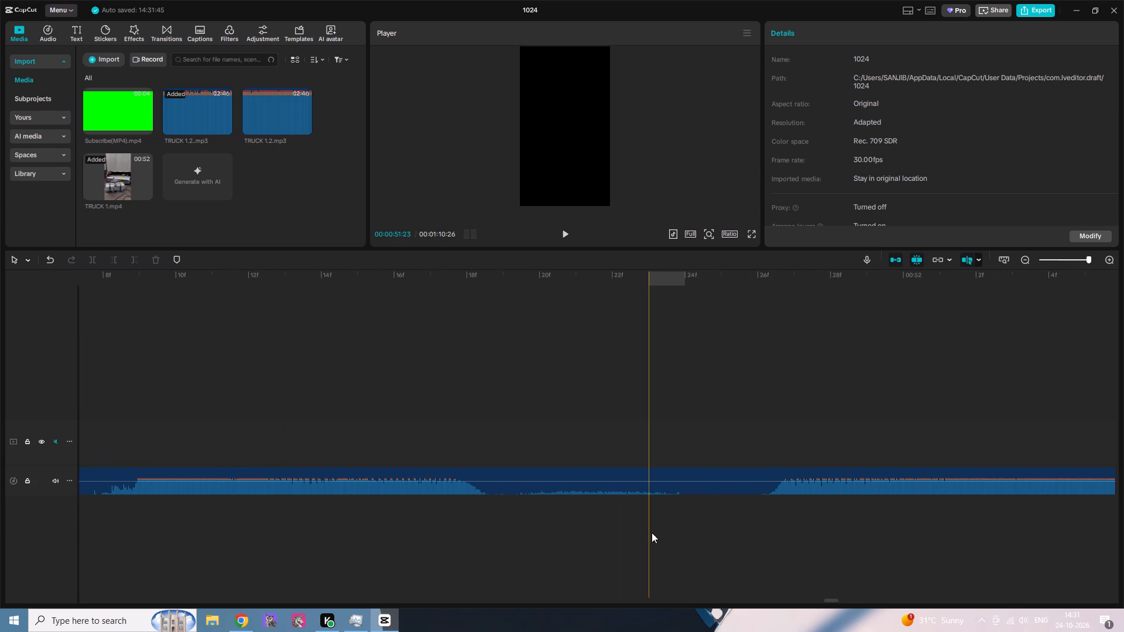
key("b")
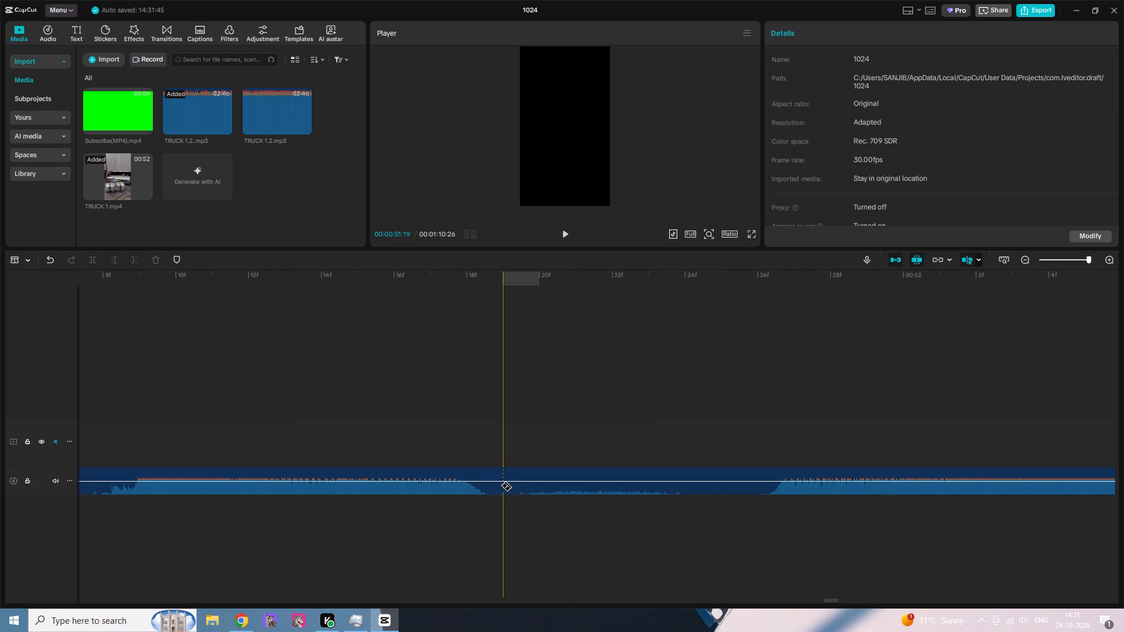
left_click(501, 485)
left_click(758, 485)
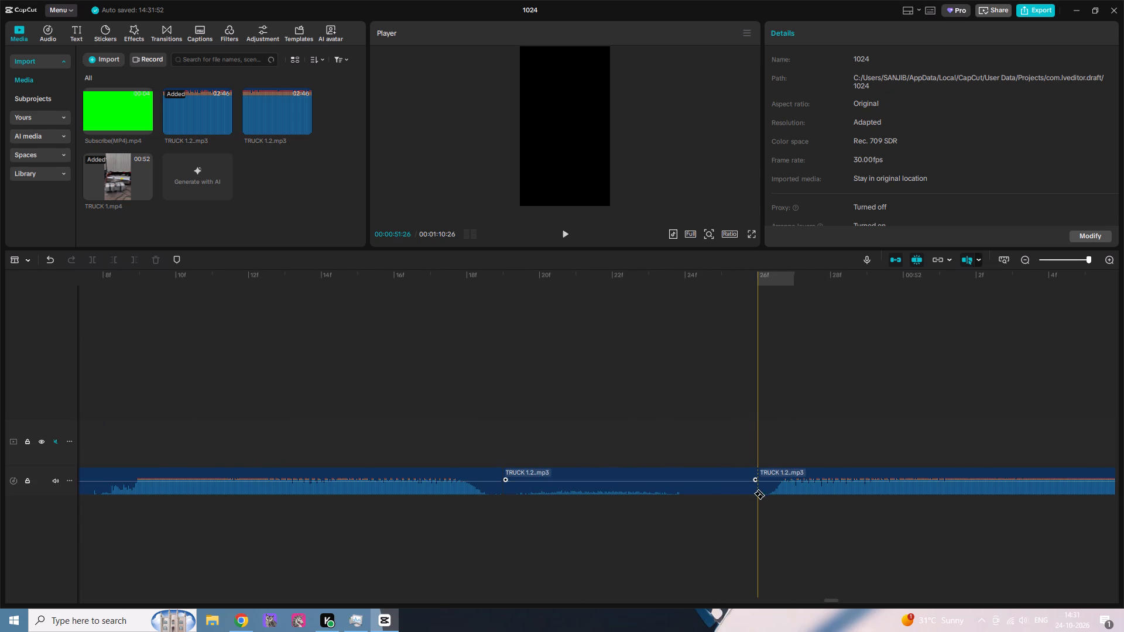
key("a")
left_click(704, 489)
key("Delete")
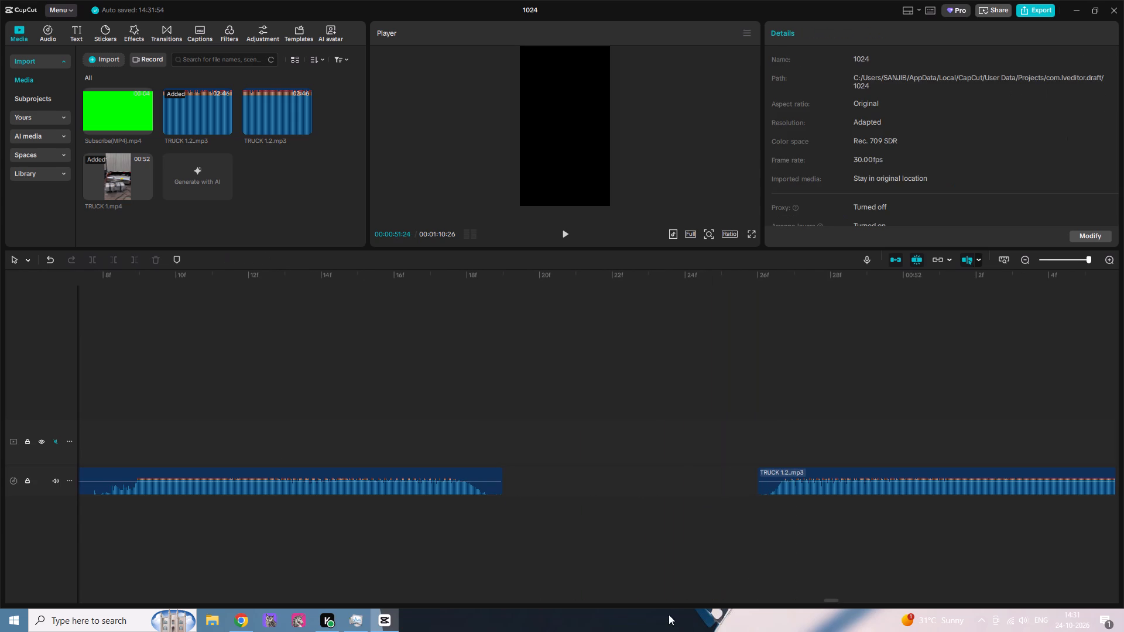
Split the voice-over at about 00:00:54:08, 00:00:54:10 and 00:00:54:14, around the short burst of speech.
left_click_drag(830, 601, 863, 601)
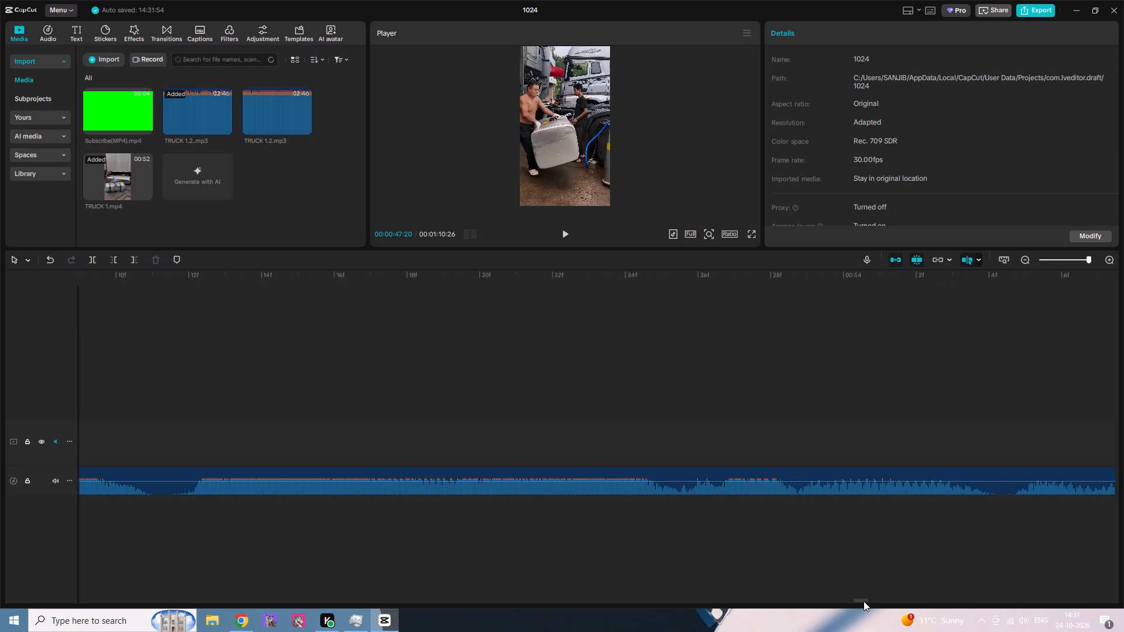
left_click_drag(863, 601, 873, 601)
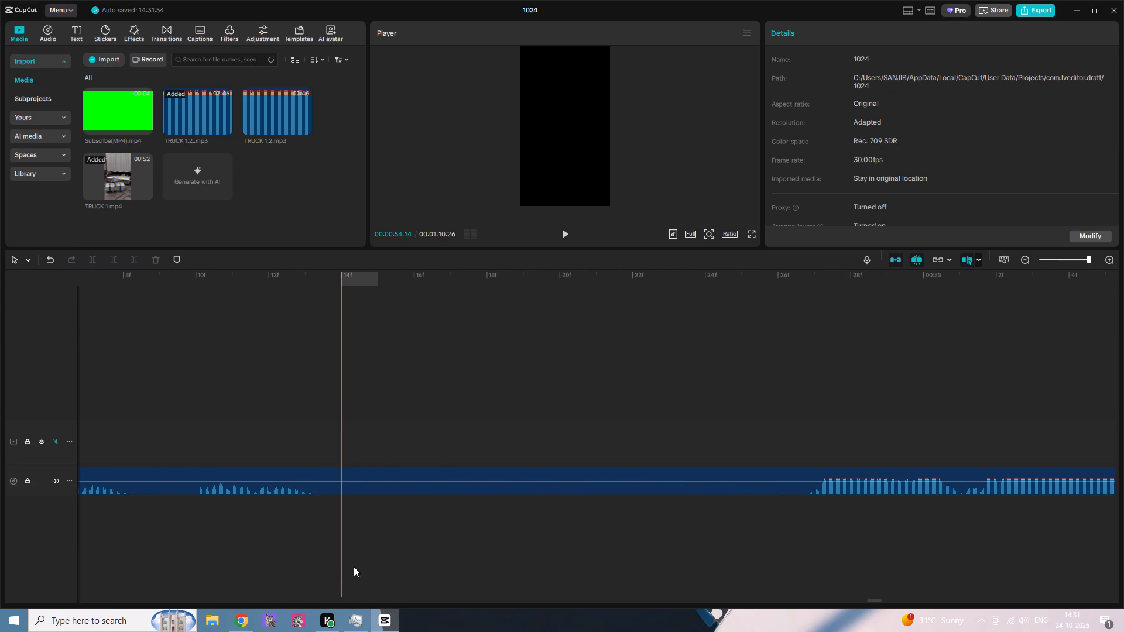
key("b")
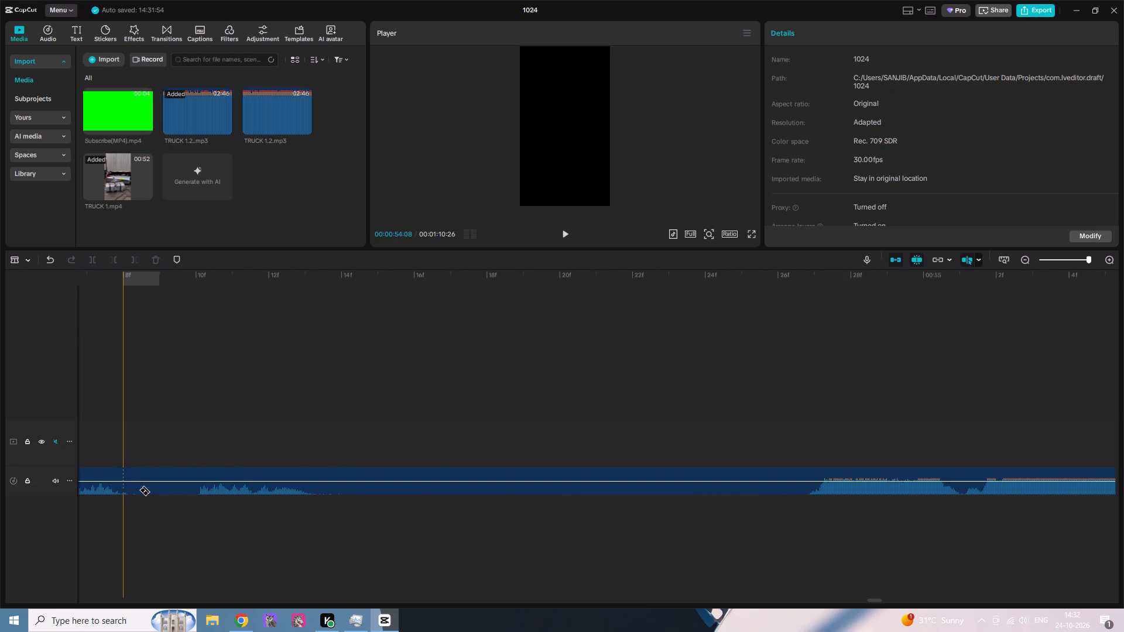
left_click(139, 490)
left_click(191, 491)
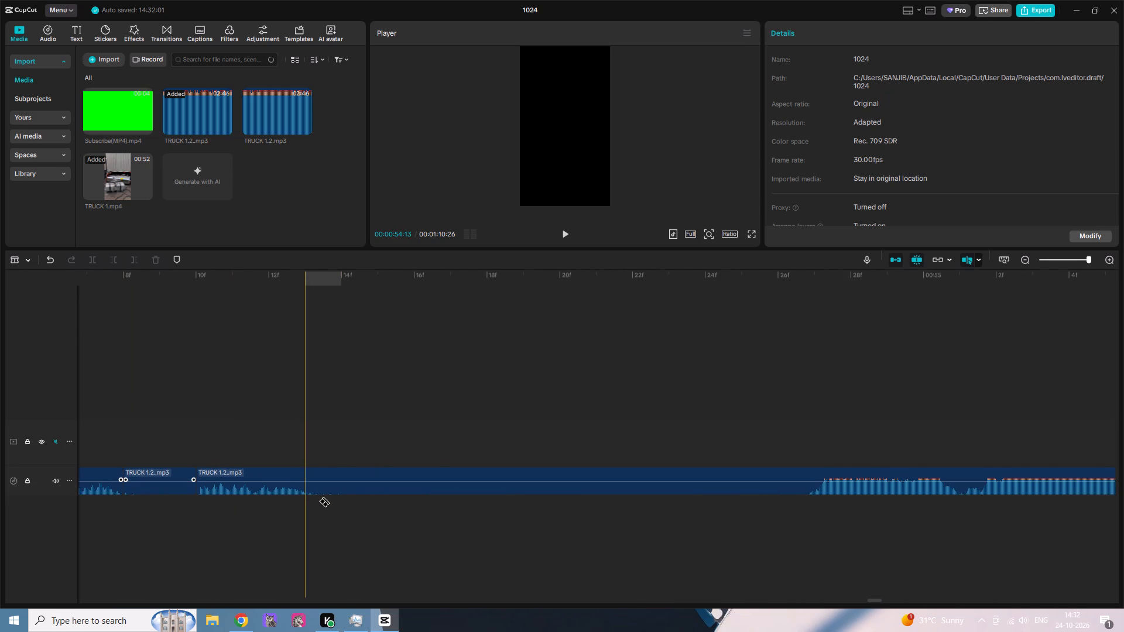
left_click(335, 499)
left_click(346, 490)
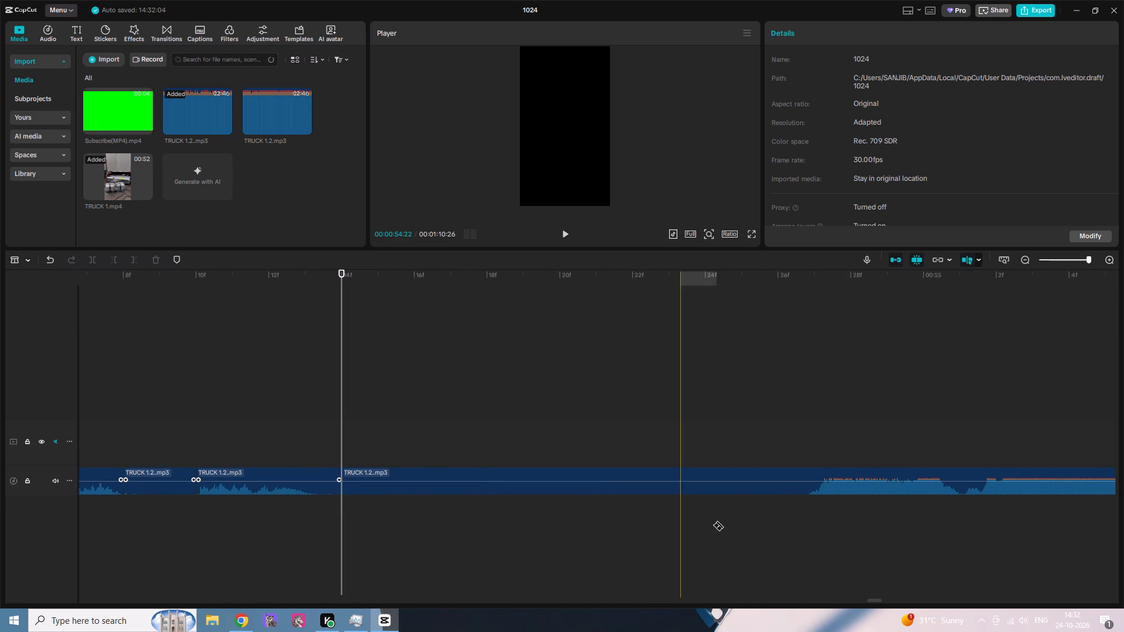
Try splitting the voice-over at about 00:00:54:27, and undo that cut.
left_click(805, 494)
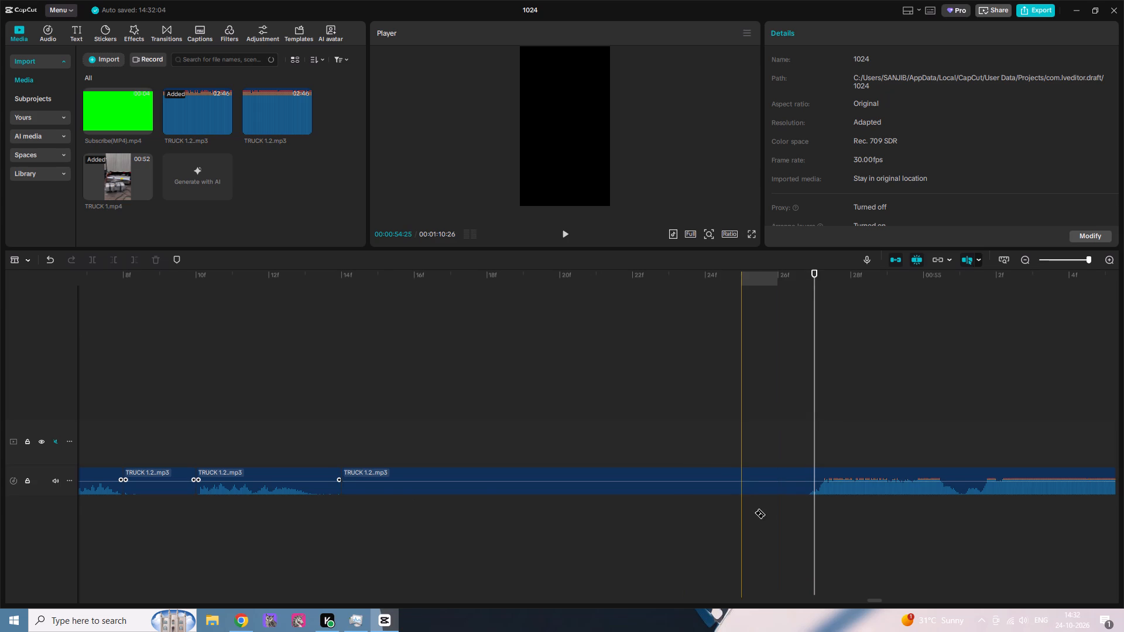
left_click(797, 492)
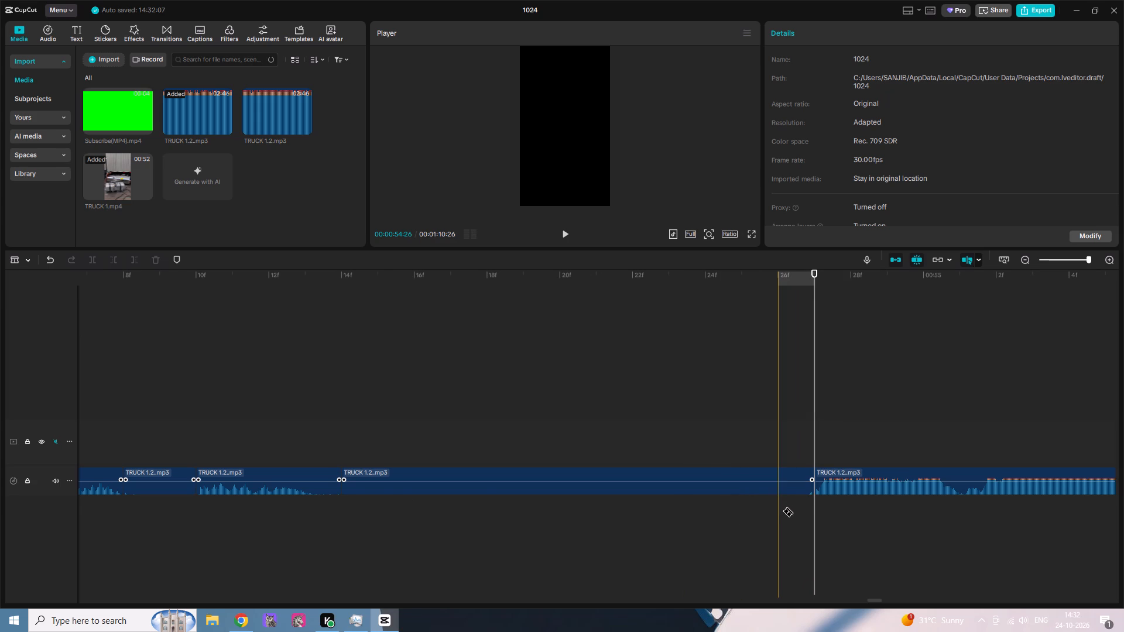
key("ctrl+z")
Split the voice-over at about 00:00:54:26, and delete the silent piece between 00:00:54:14 and that cut.
left_click(799, 496)
left_click(779, 495)
left_click(787, 490)
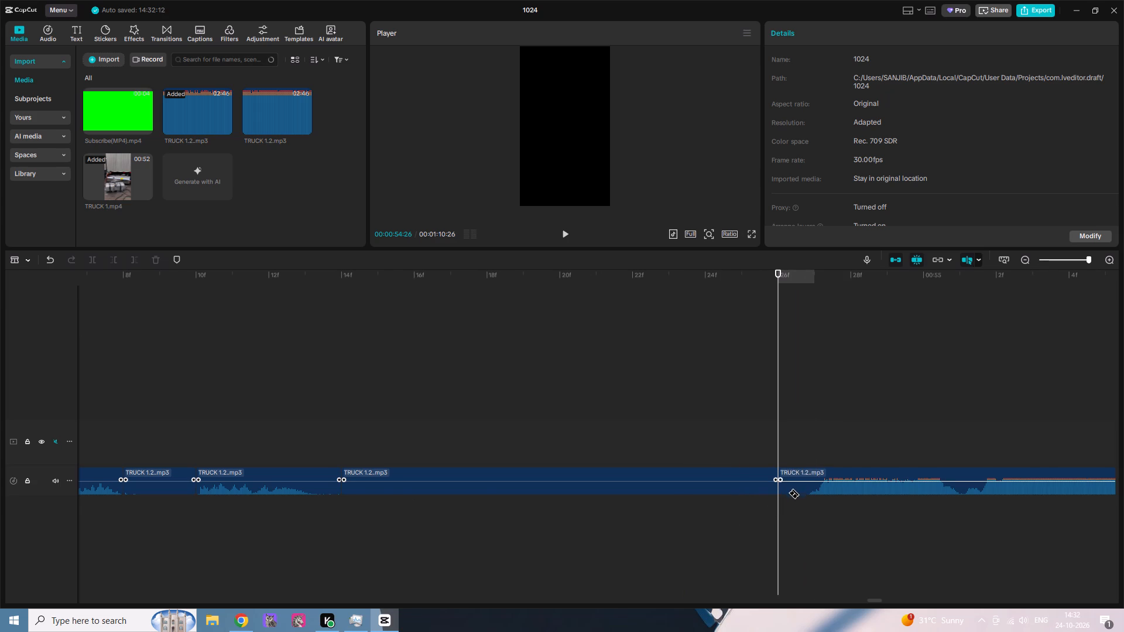
key("a")
left_click(571, 476)
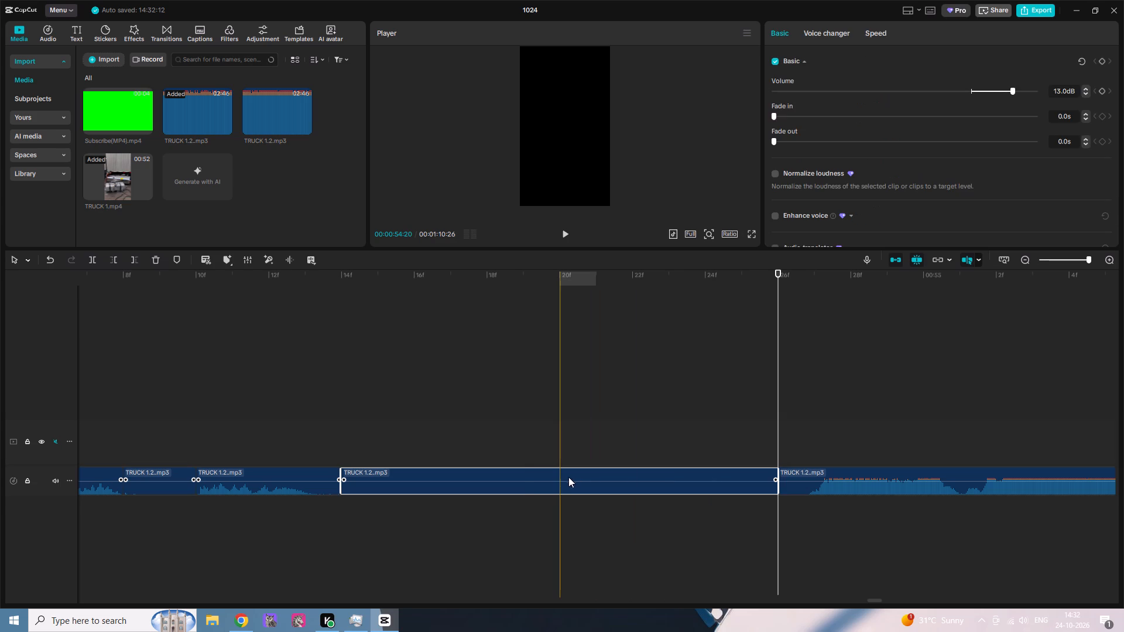
key("Delete")
Delete the short silent voice-over piece between about 00:00:54:08 and 00:00:54:10.
left_click(137, 475)
key("Delete")
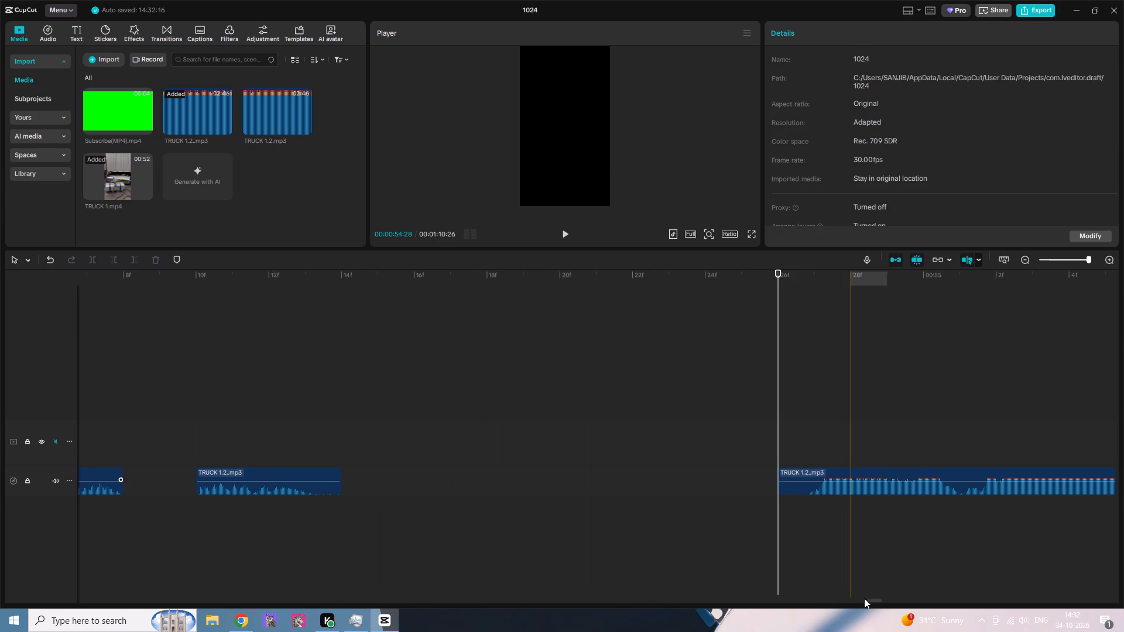
Split the voice-over at about 00:00:57:02, at the start of the pause.
left_click_drag(874, 599, 897, 599)
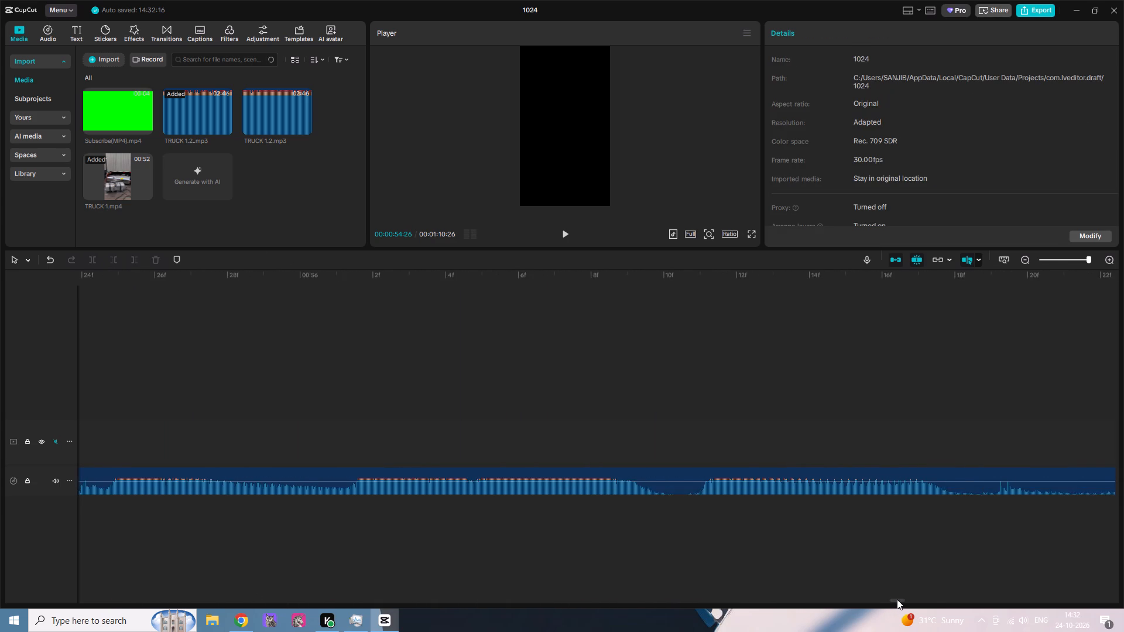
left_click_drag(897, 599, 910, 599)
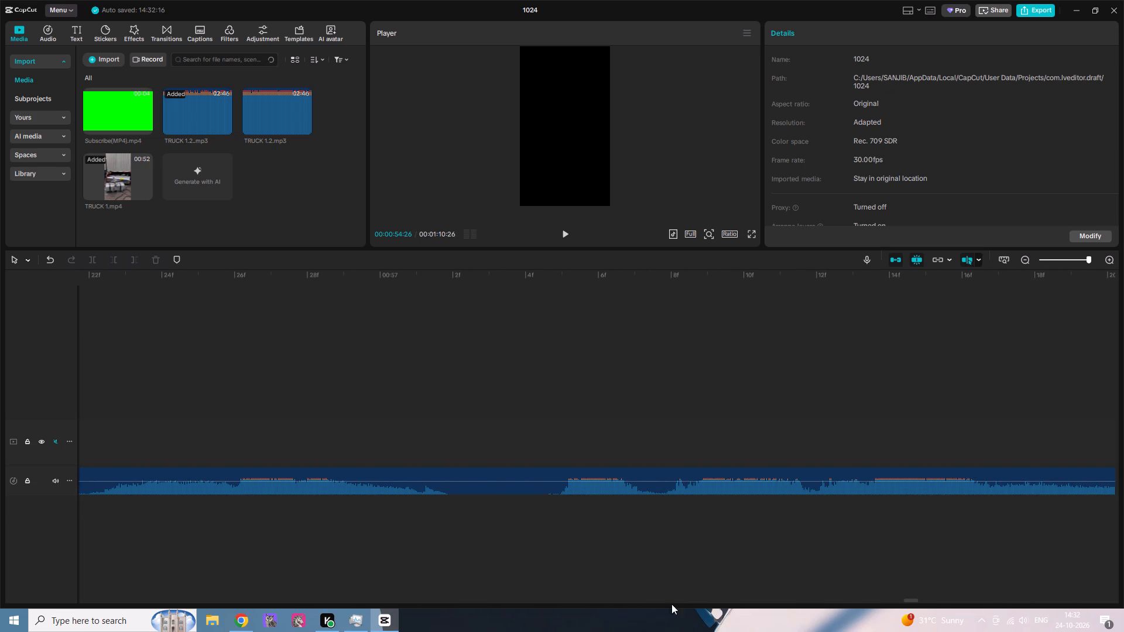
key("b")
left_click(458, 480)
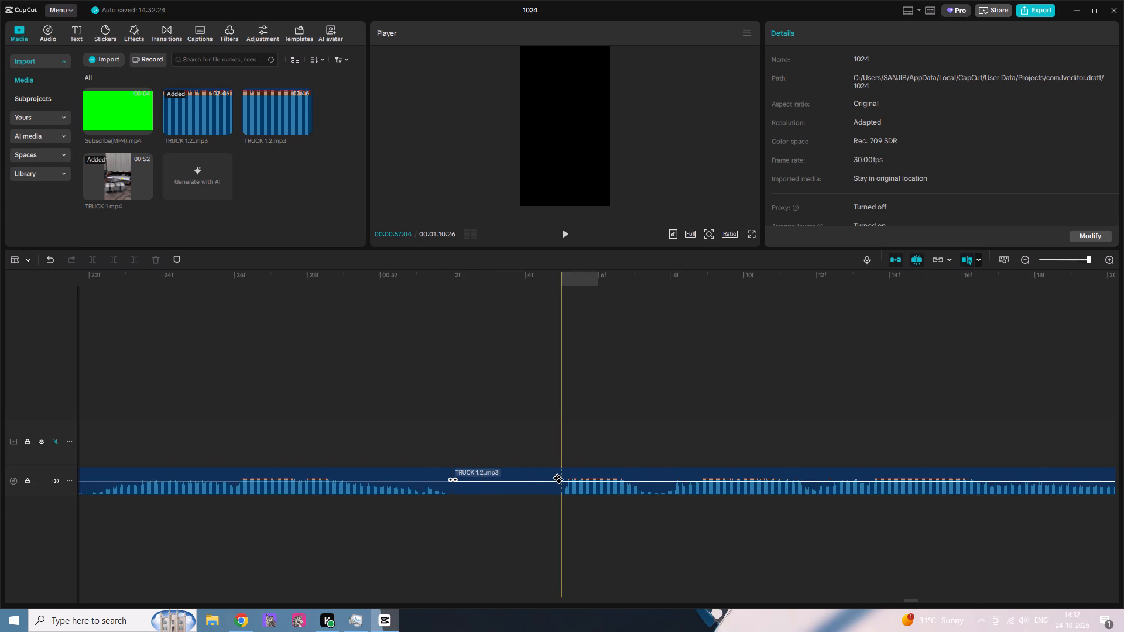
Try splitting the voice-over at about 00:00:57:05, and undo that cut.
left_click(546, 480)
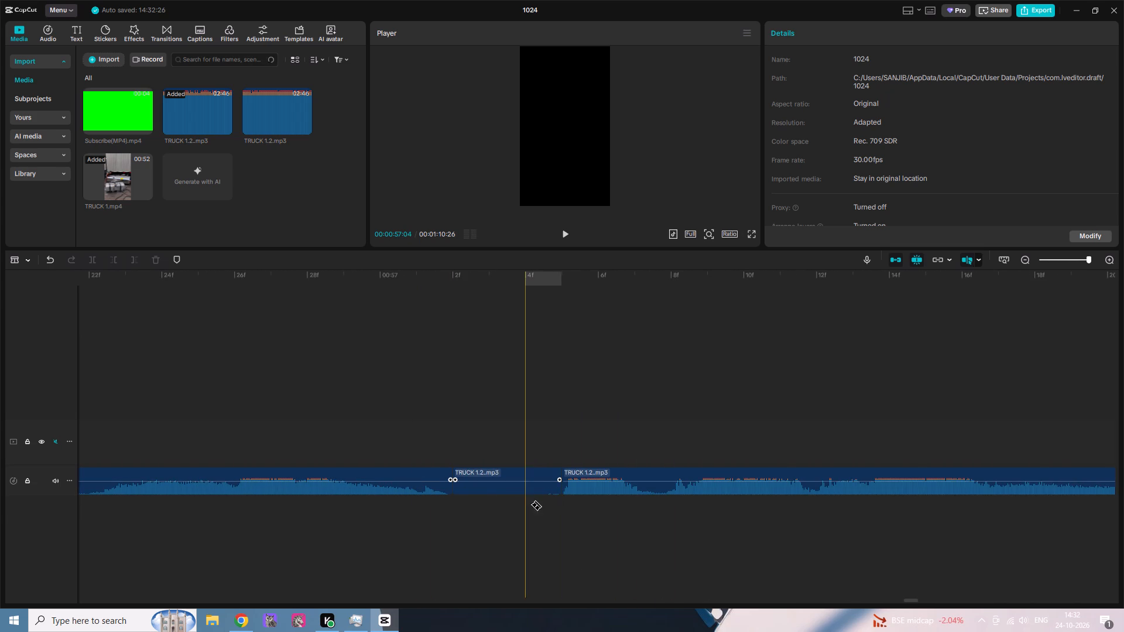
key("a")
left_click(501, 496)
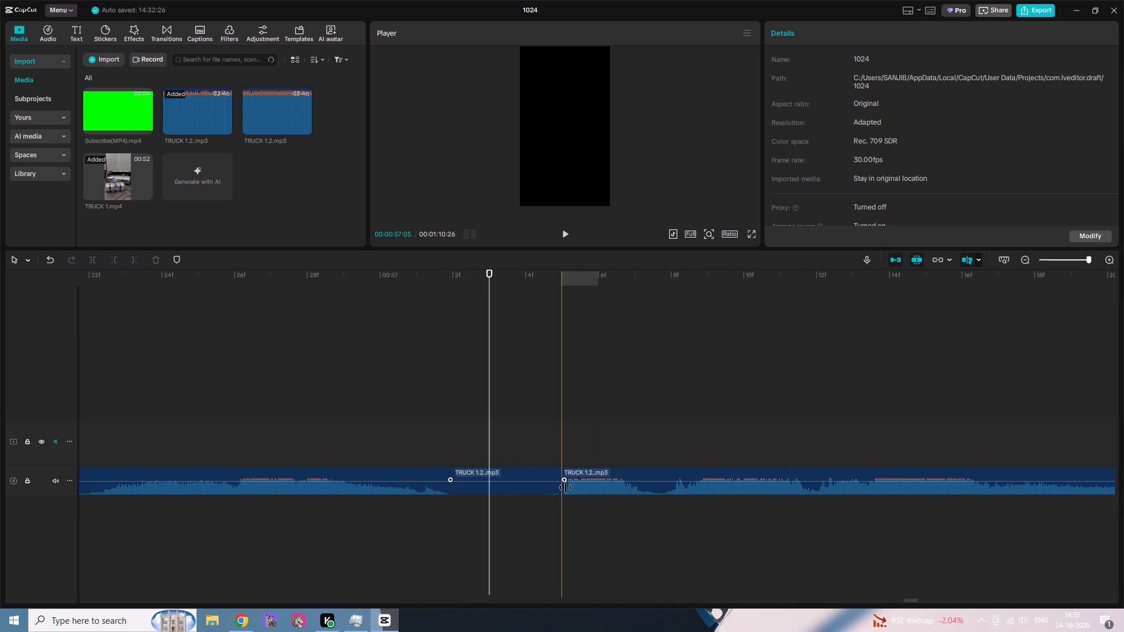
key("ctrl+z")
Split the voice-over at about 00:00:57:04, and delete the silent piece between 00:00:57:02 and that cut.
key("b")
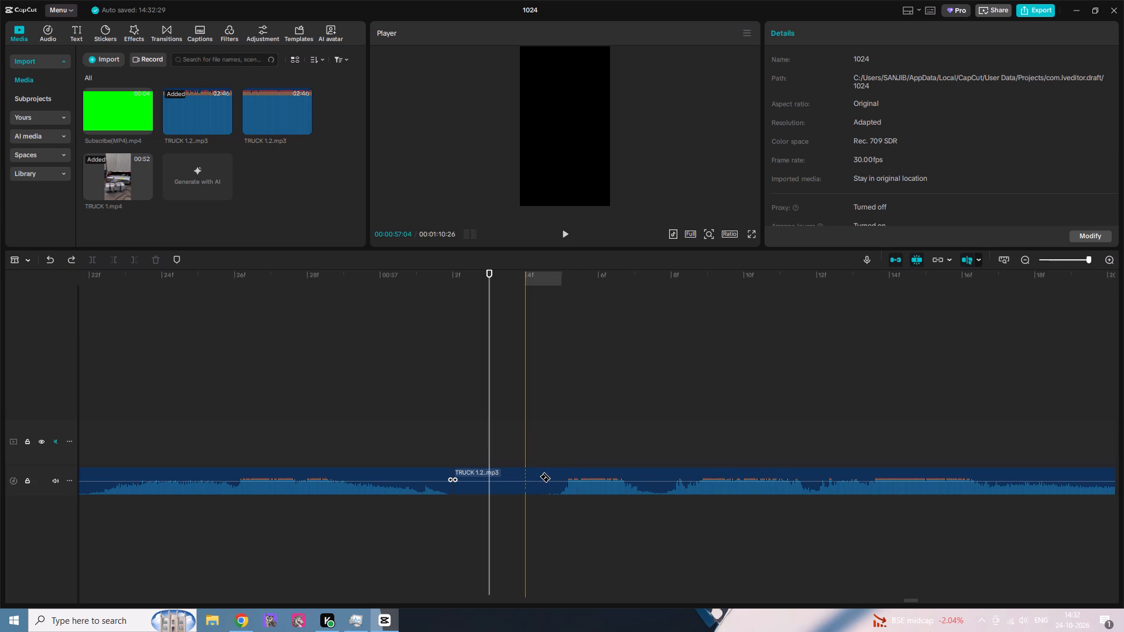
left_click(539, 476)
key("a")
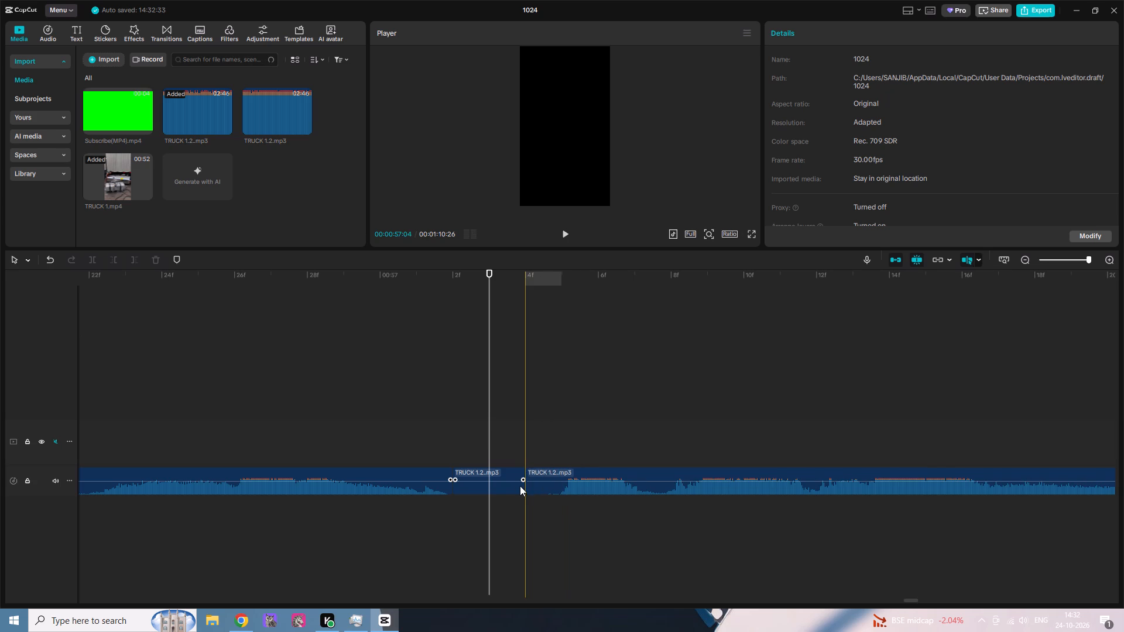
left_click(519, 485)
key("Delete")
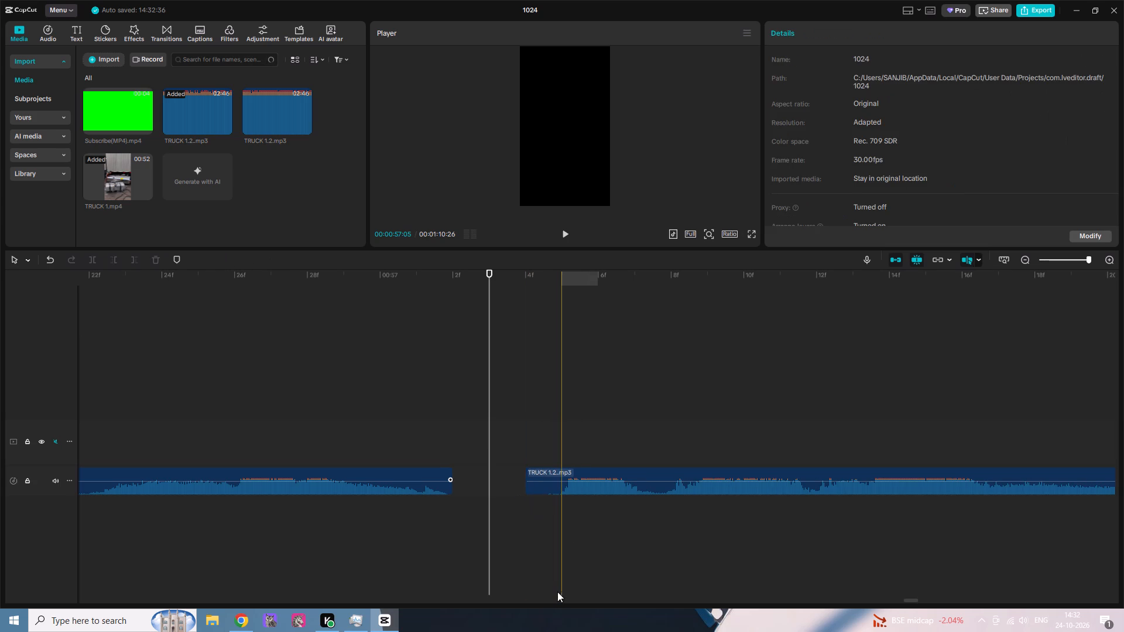
Split the voice-over at about 00:00:58:15 and 00:00:58:27, and delete the silent piece between the two cuts.
left_click_drag(910, 602, 924, 602)
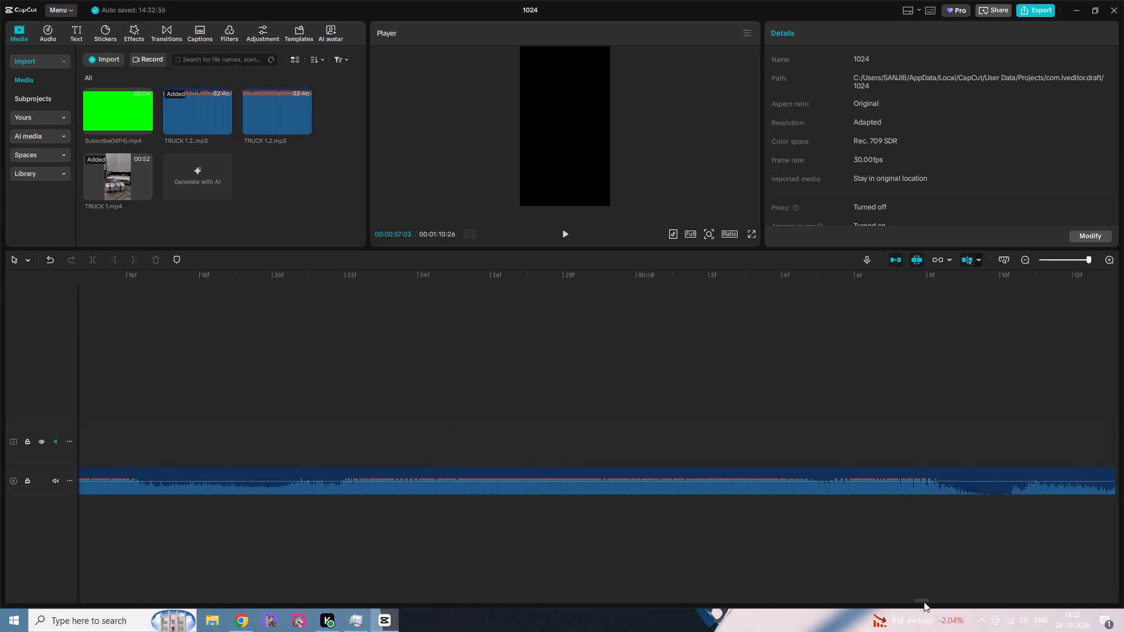
left_click_drag(924, 602, 930, 602)
key("b")
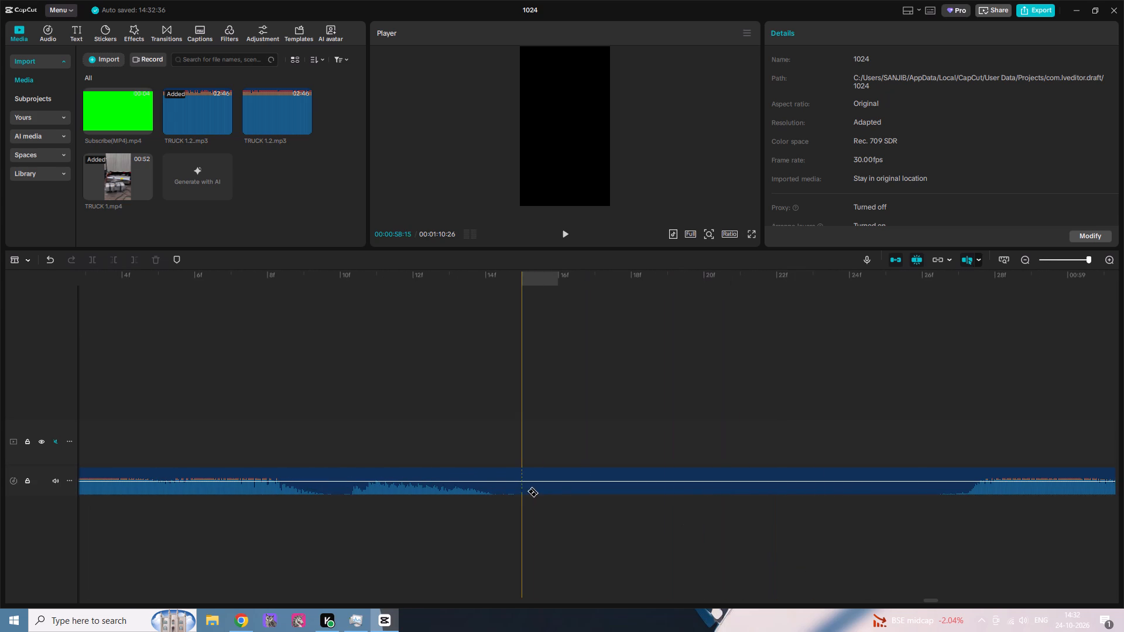
left_click(506, 489)
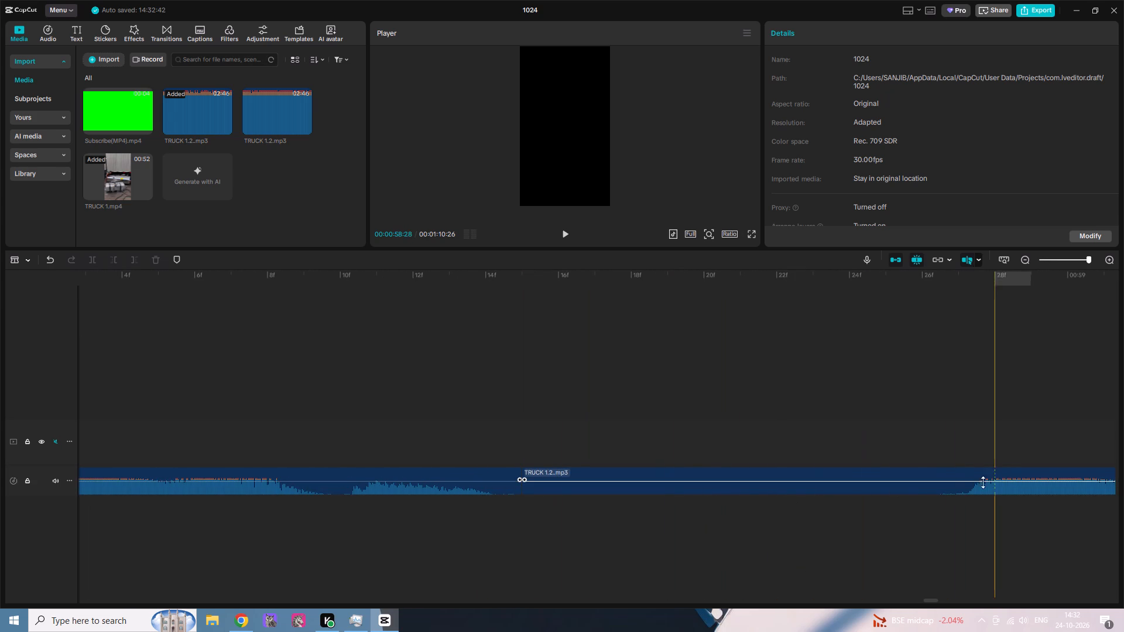
left_click(949, 486)
key("a")
left_click(871, 482)
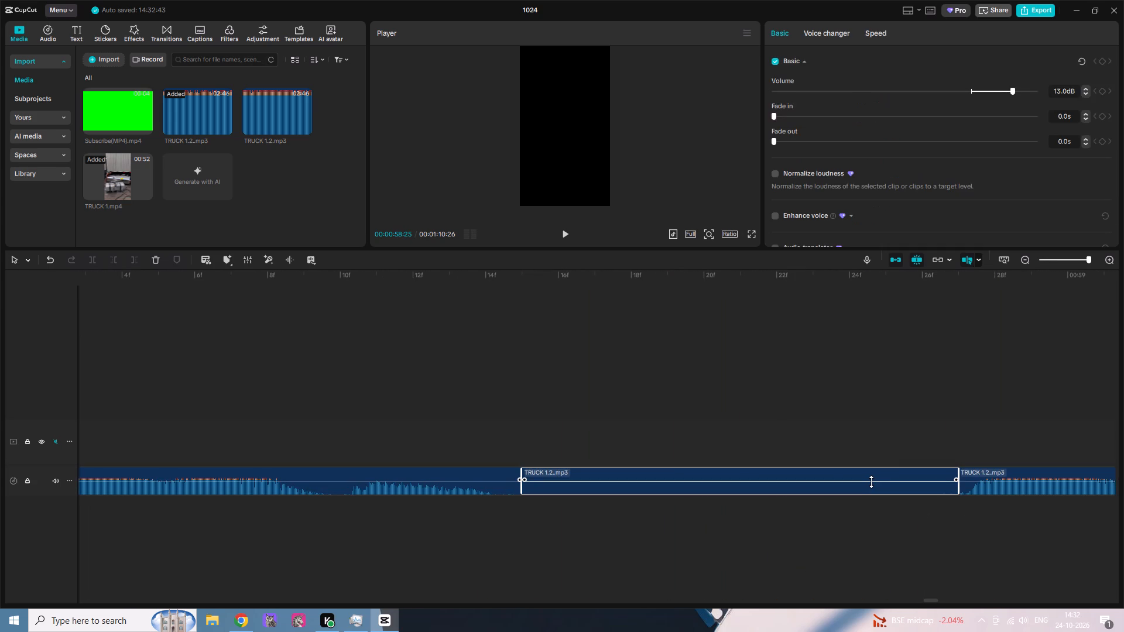
key("Delete")
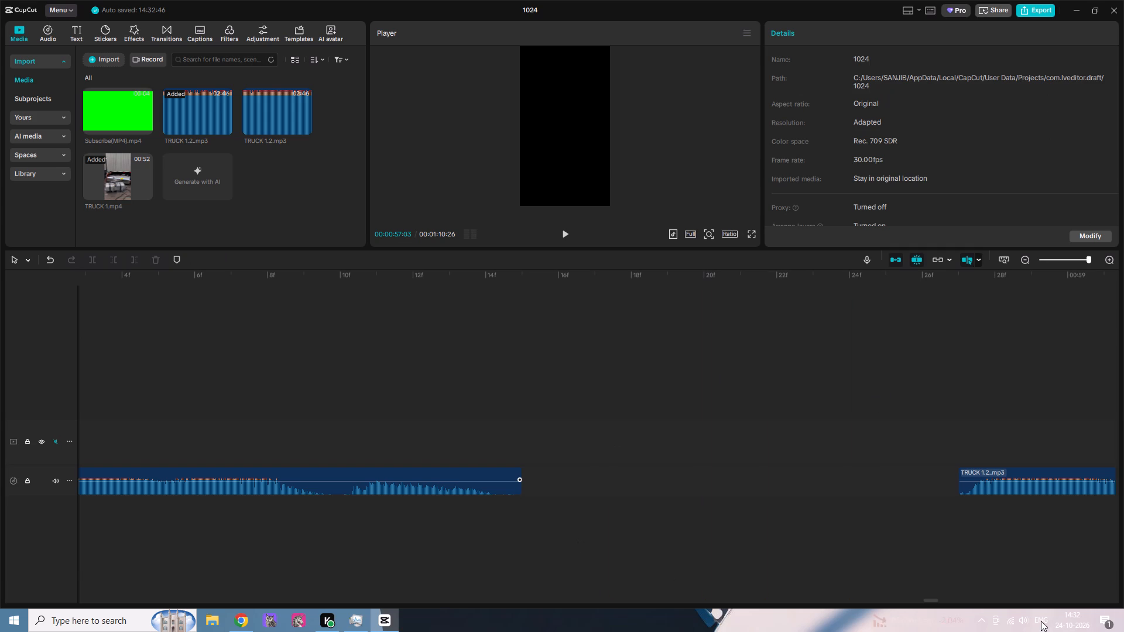
Split the voice-over at about 00:01:00:20 and 00:01:00:25, and delete the silent piece between the two cuts.
left_click_drag(930, 600, 954, 602)
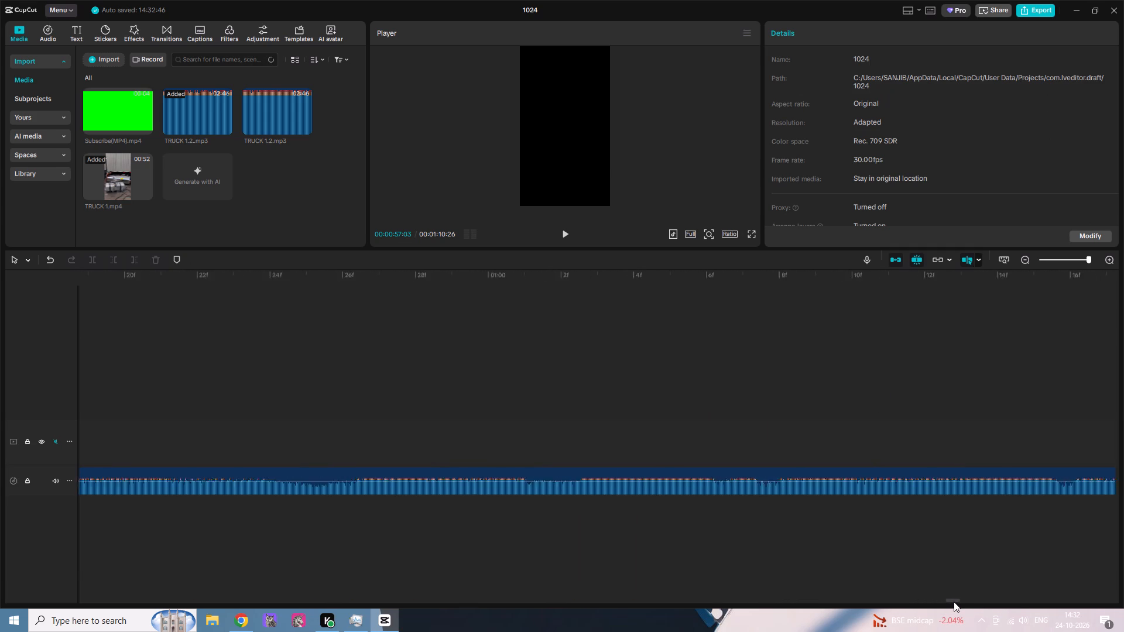
left_click_drag(954, 602, 962, 602)
key("b")
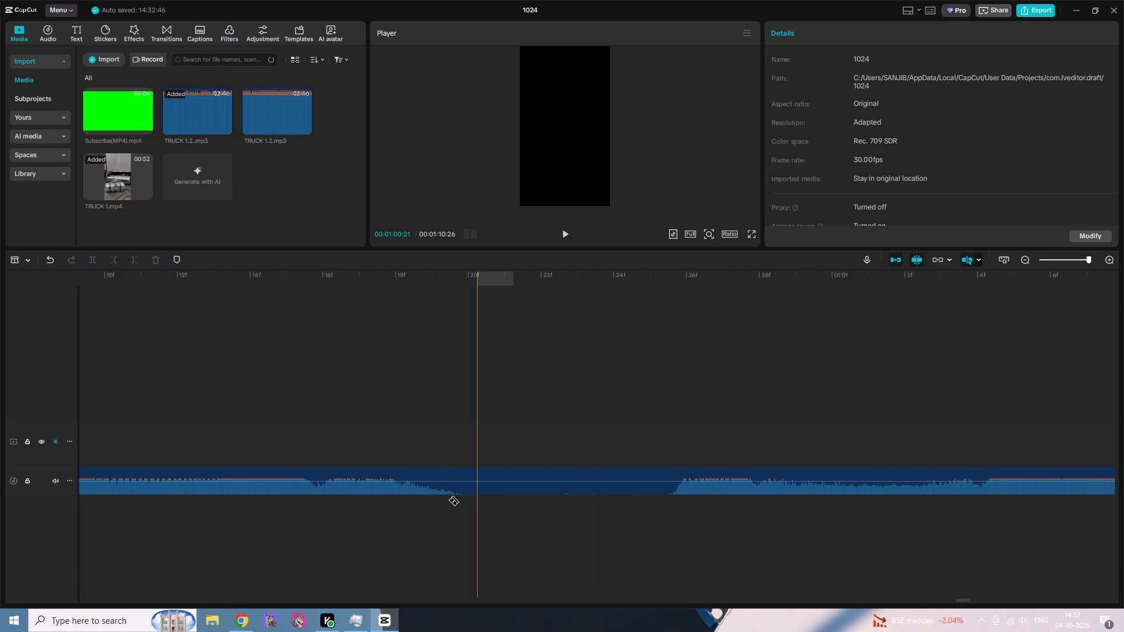
left_click(464, 487)
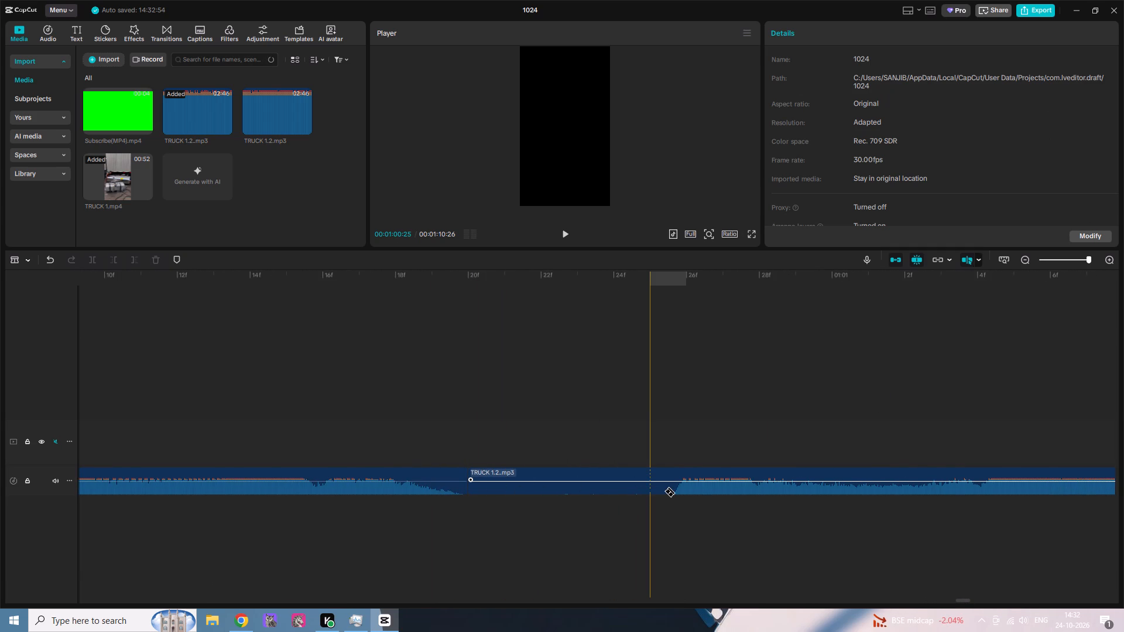
left_click(664, 491)
key("a")
left_click(643, 487)
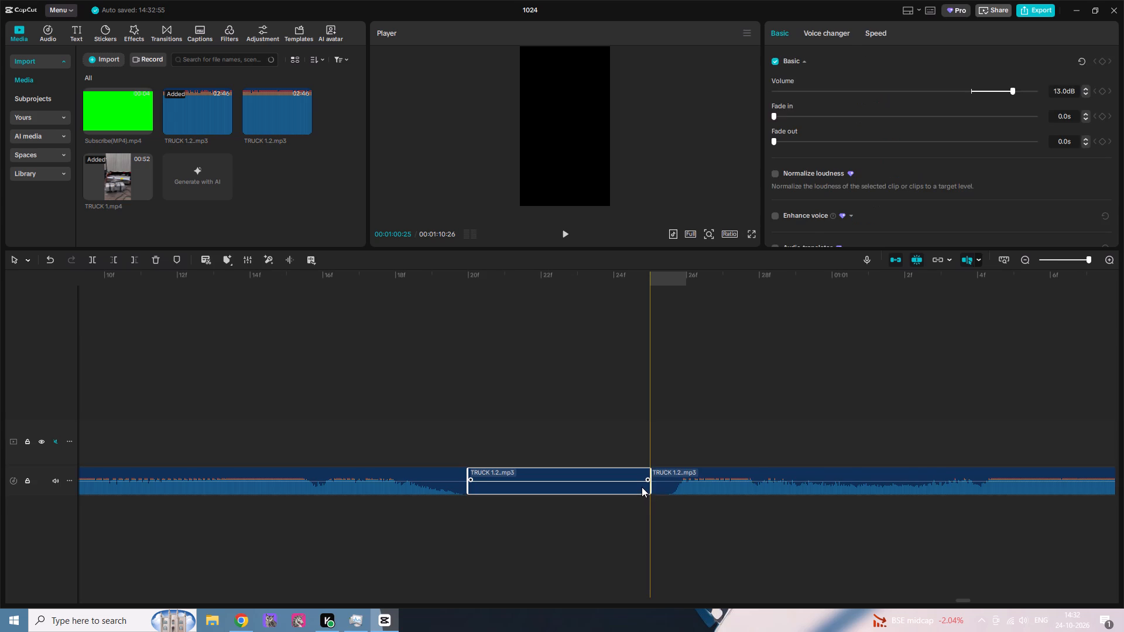
key("Delete")
Split the voice-over at about 00:01:03:04 and 00:01:03:16, and delete the silent piece between the two cuts.
left_click_drag(964, 600, 982, 600)
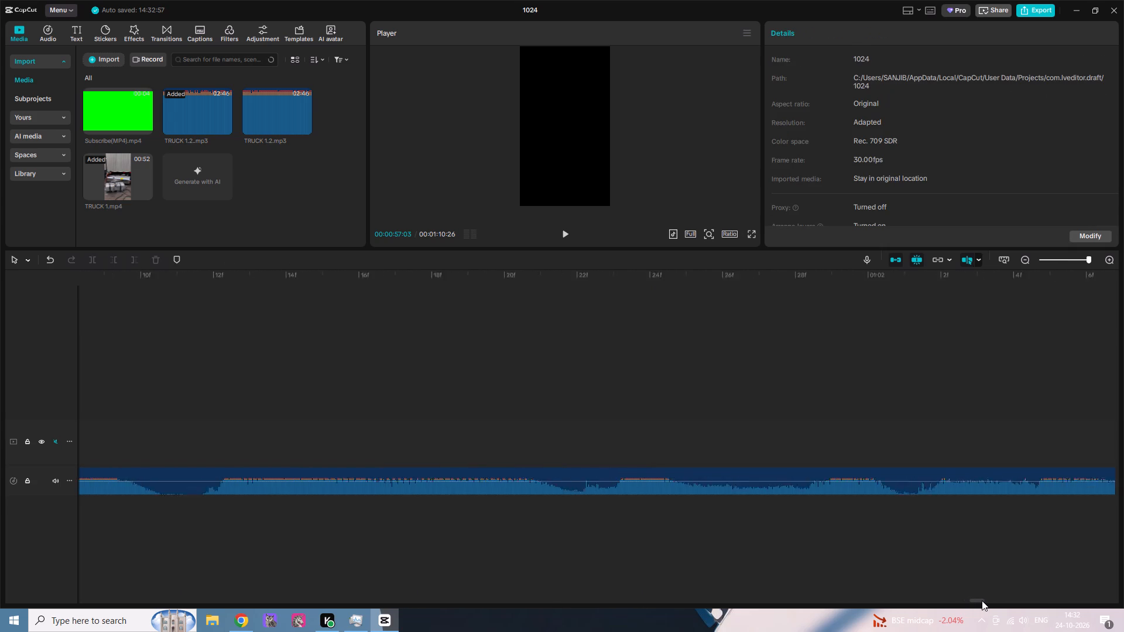
left_click_drag(982, 600, 1003, 599)
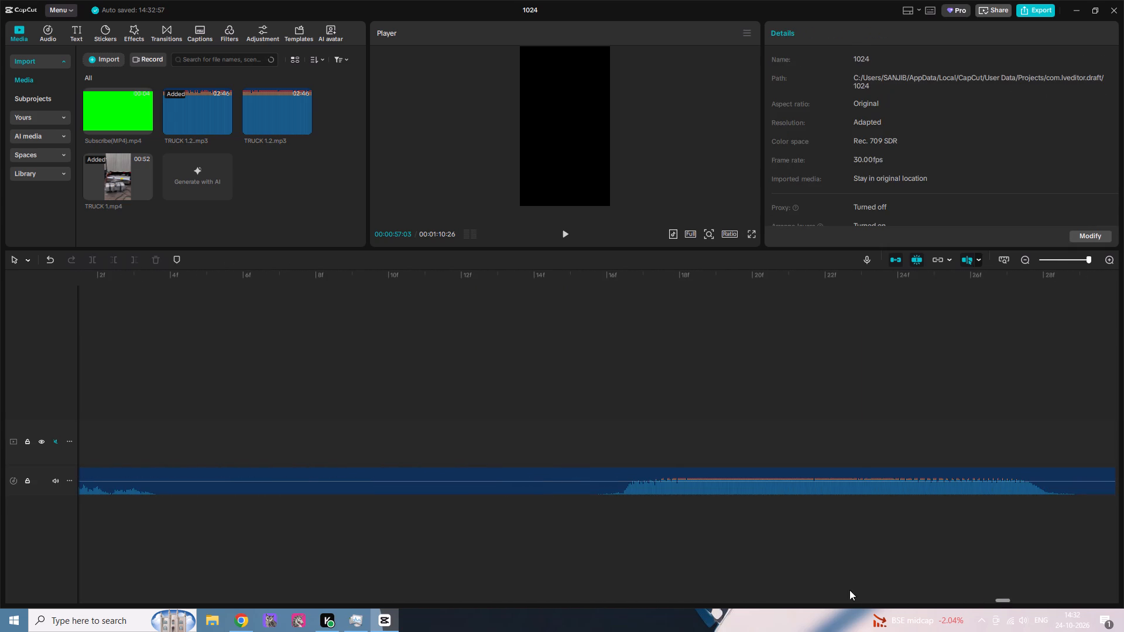
key("b")
left_click(160, 492)
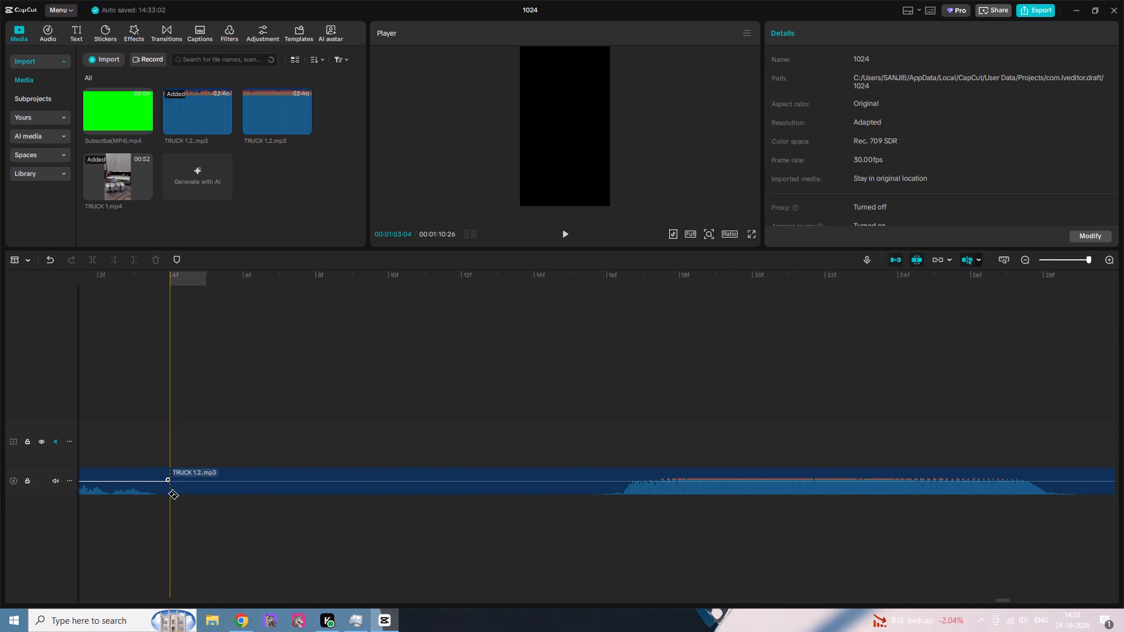
left_click(608, 495)
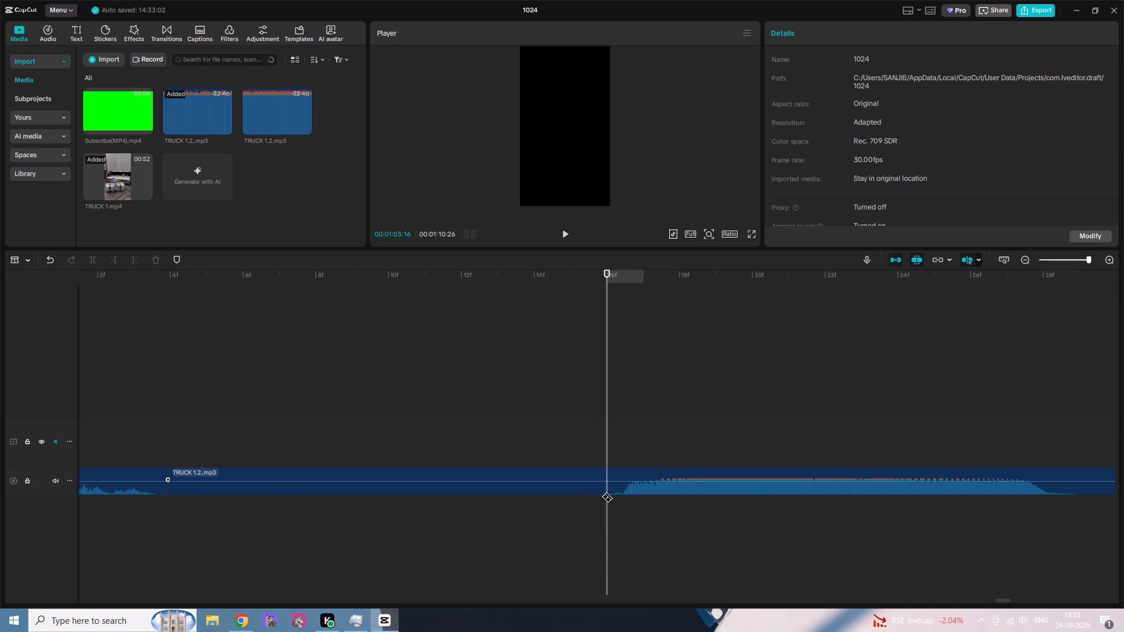
left_click(607, 491)
key("a")
left_click(327, 492)
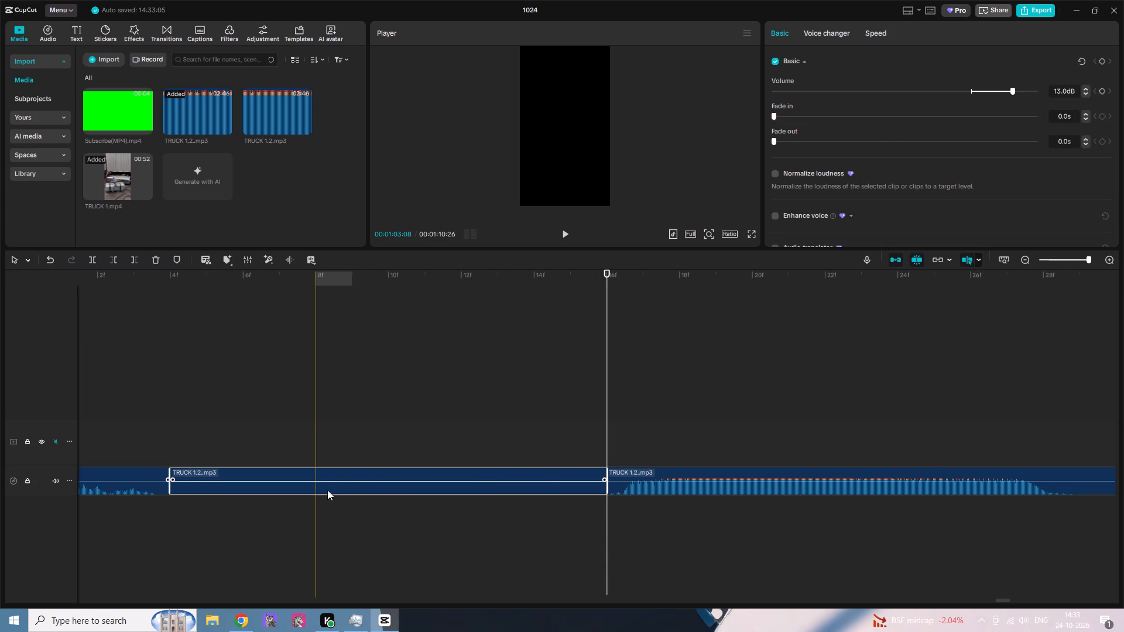
key("Delete")
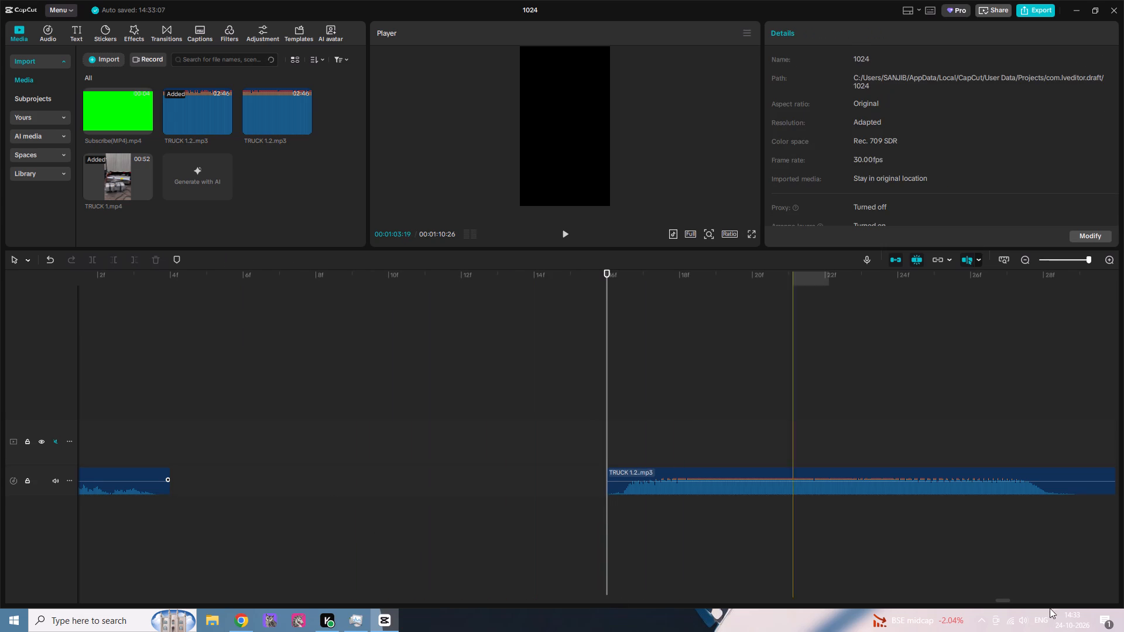
Split the voice-over at about 00:01:03:29 and 00:01:04:07, and delete the silent piece between the two cuts.
left_click_drag(1005, 599, 1017, 599)
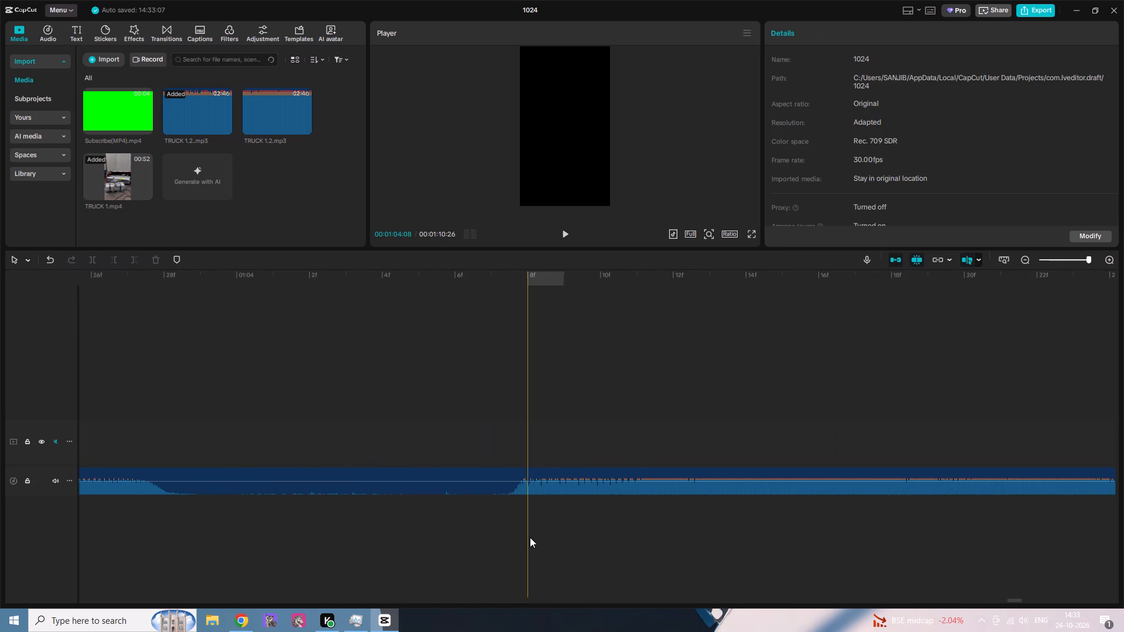
key("b")
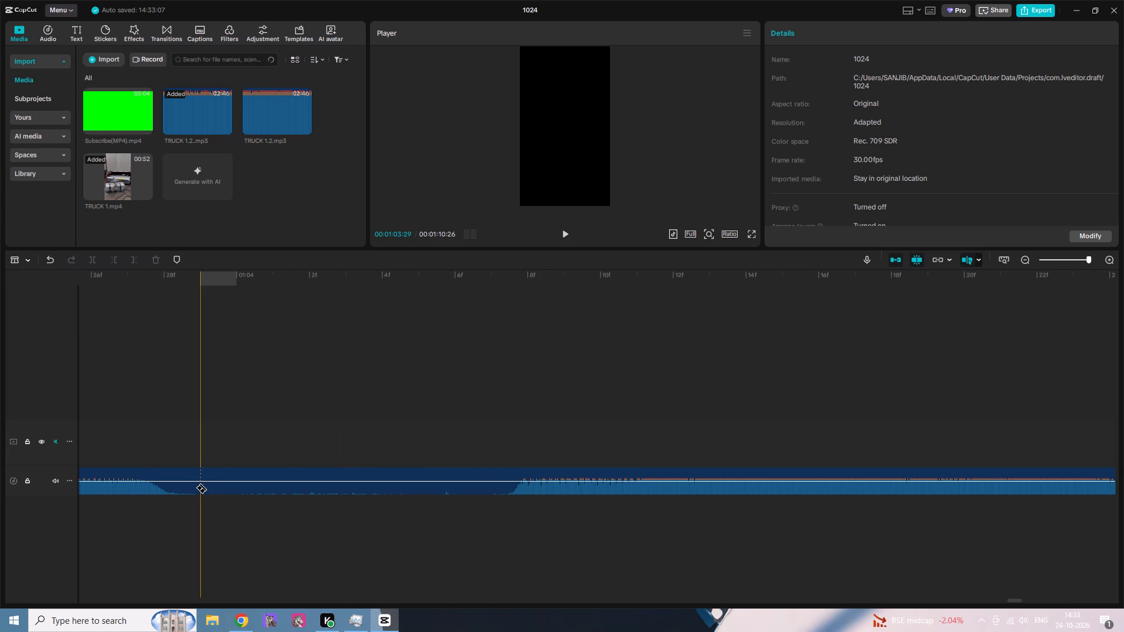
left_click(196, 487)
left_click(486, 489)
key("a")
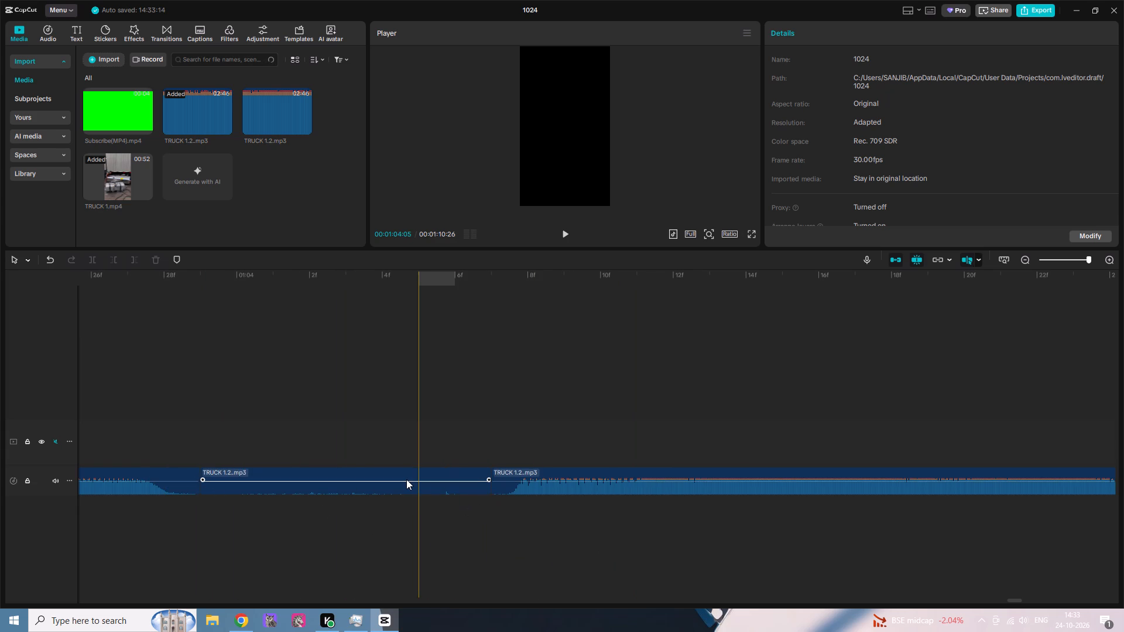
left_click(406, 479)
key("Delete")
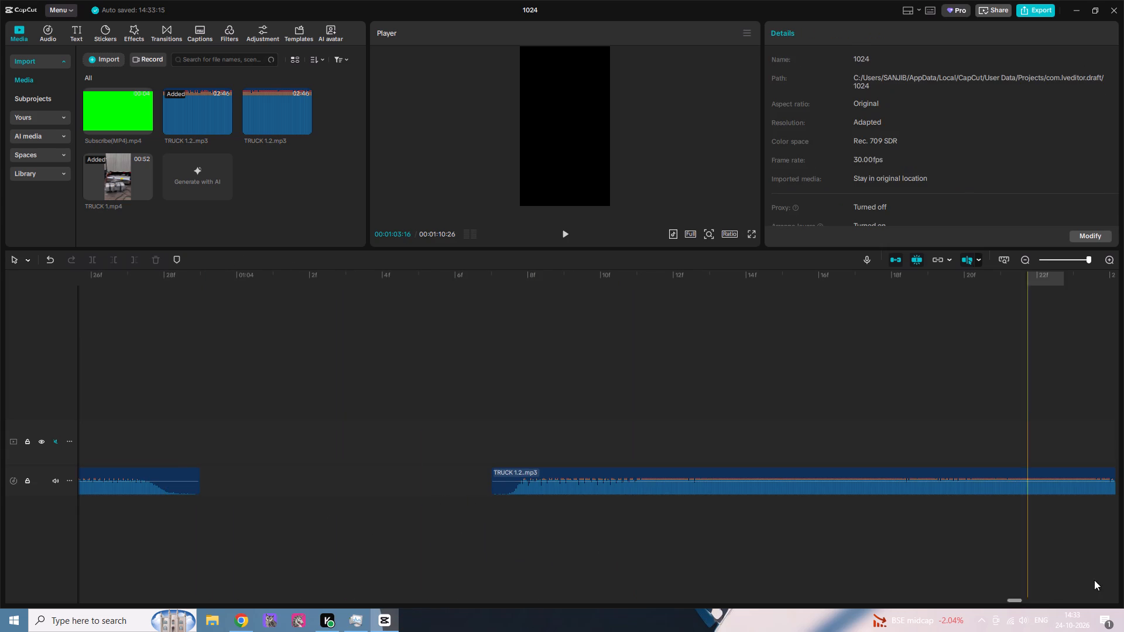
Play the rest of the voice-over through to its end, and replay the part from about 00:01:08:08 to check the pause.
left_click_drag(1022, 599, 1028, 600)
left_click(304, 283)
key("space")
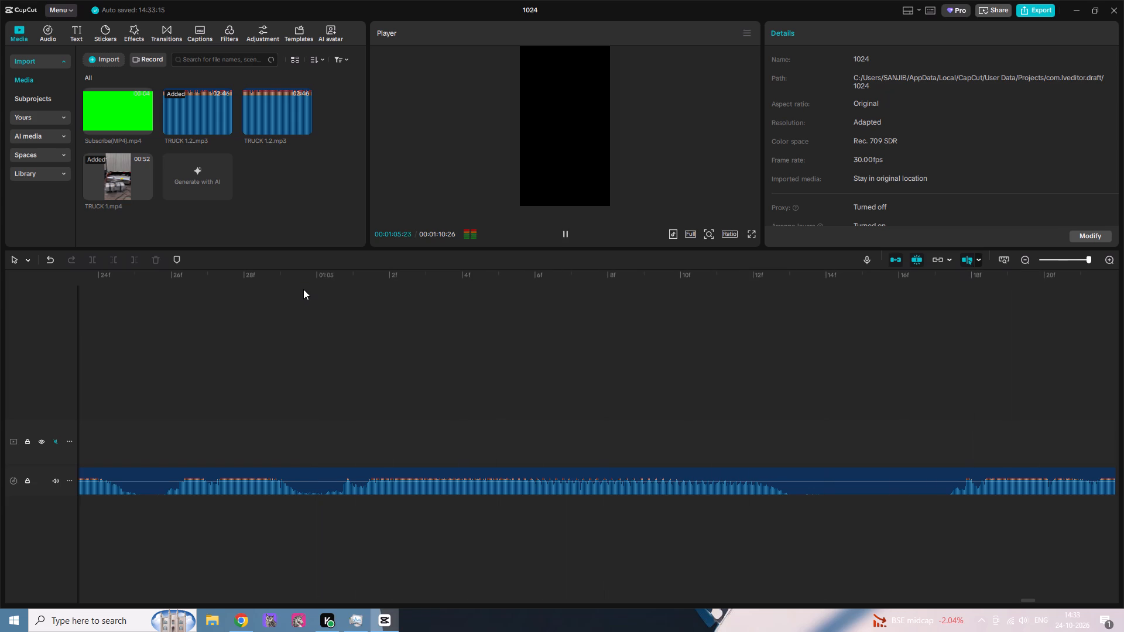
scroll(424, 335, "down", 20, "ctrl")
scroll(424, 335, "down", 5, "ctrl")
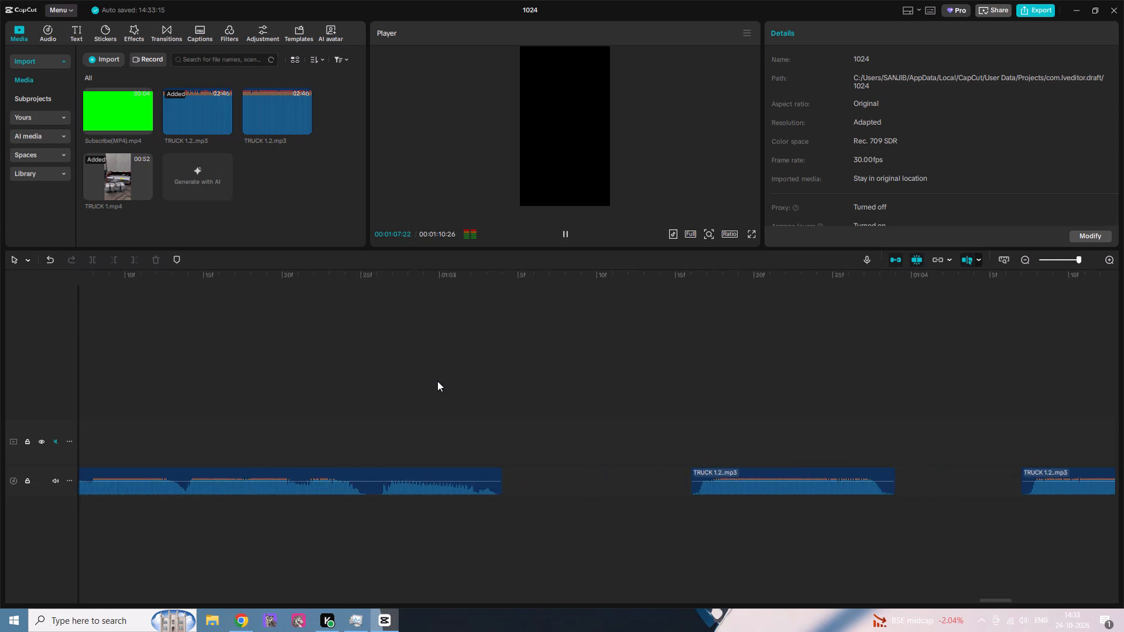
scroll(443, 374, "down", 6, "ctrl")
left_click_drag(983, 600, 1016, 603)
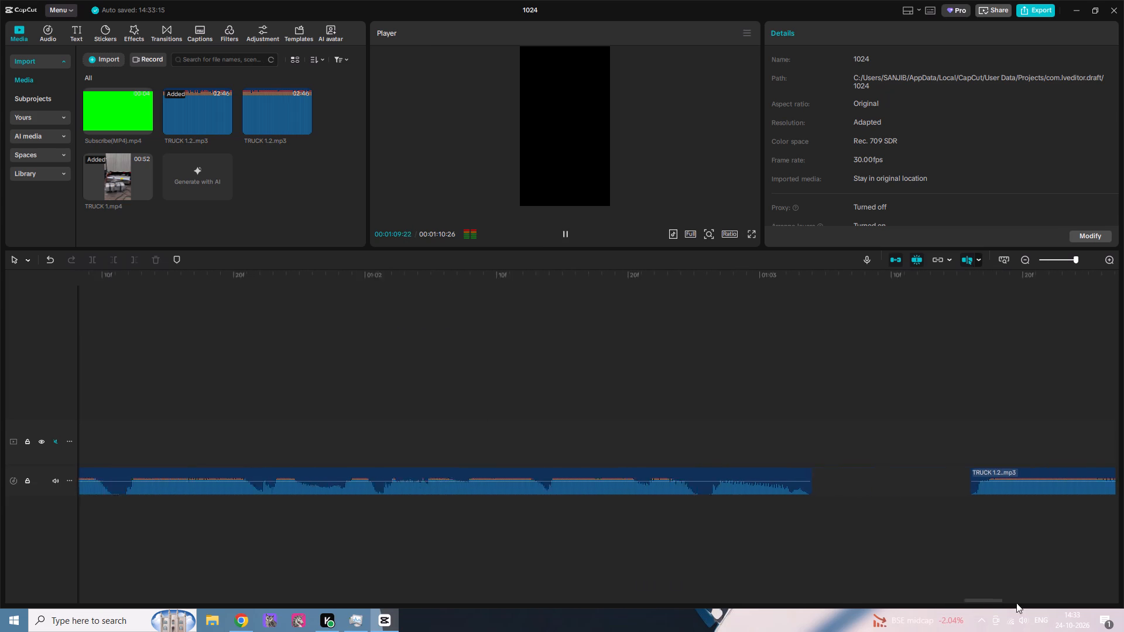
left_click_drag(1016, 603, 1077, 603)
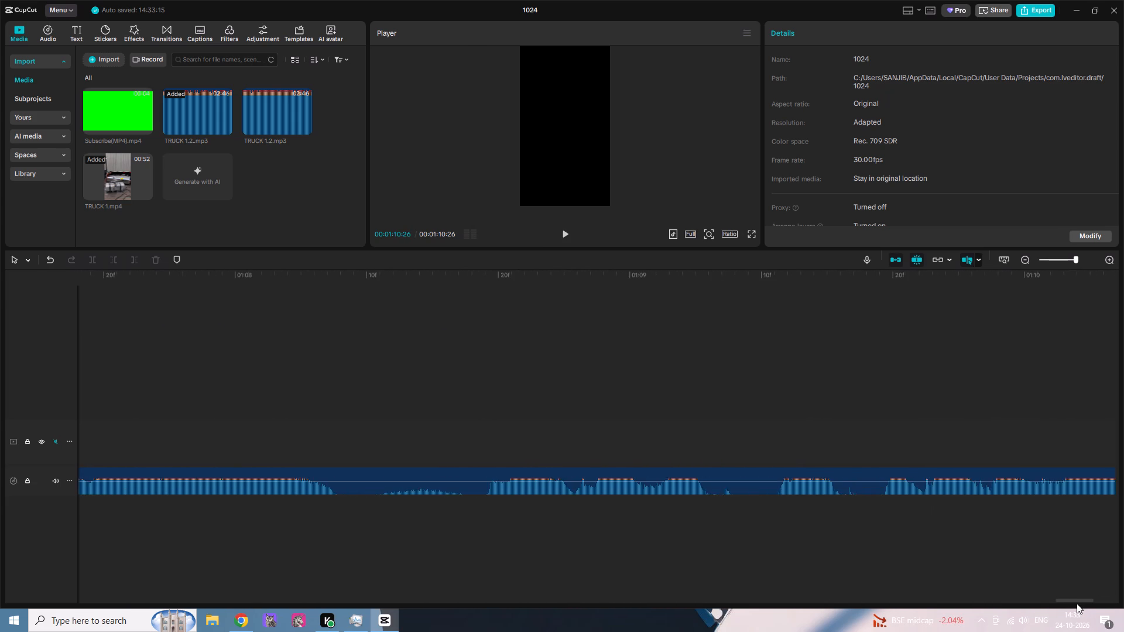
left_click_drag(1077, 603, 1074, 603)
scroll(484, 550, "up", 3, "ctrl")
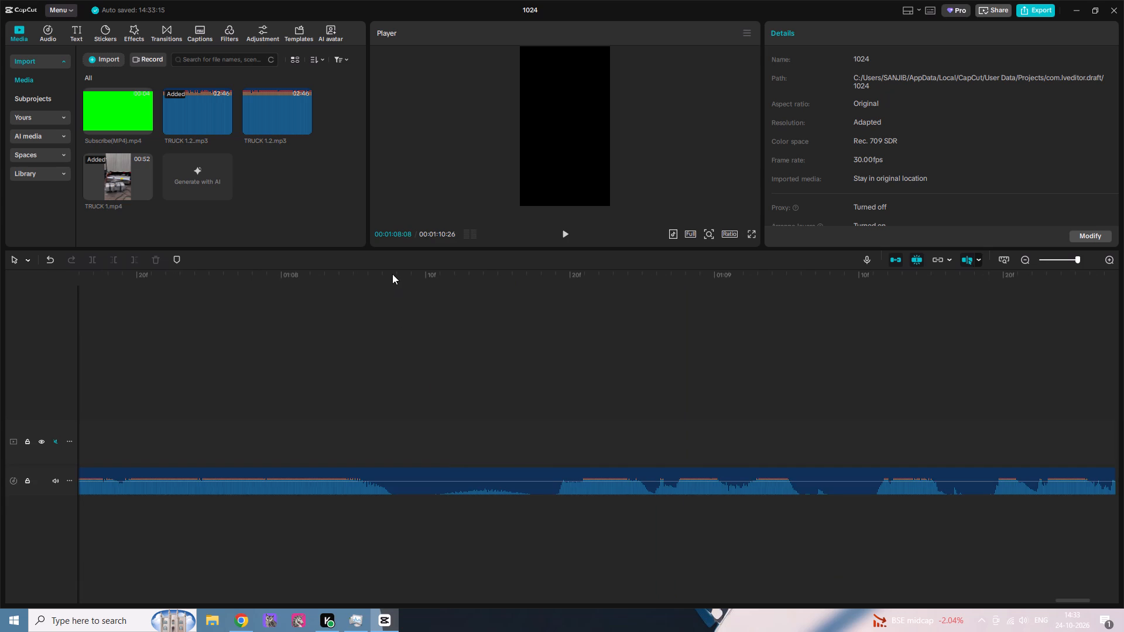
left_click(392, 274)
key("space")
key("space")
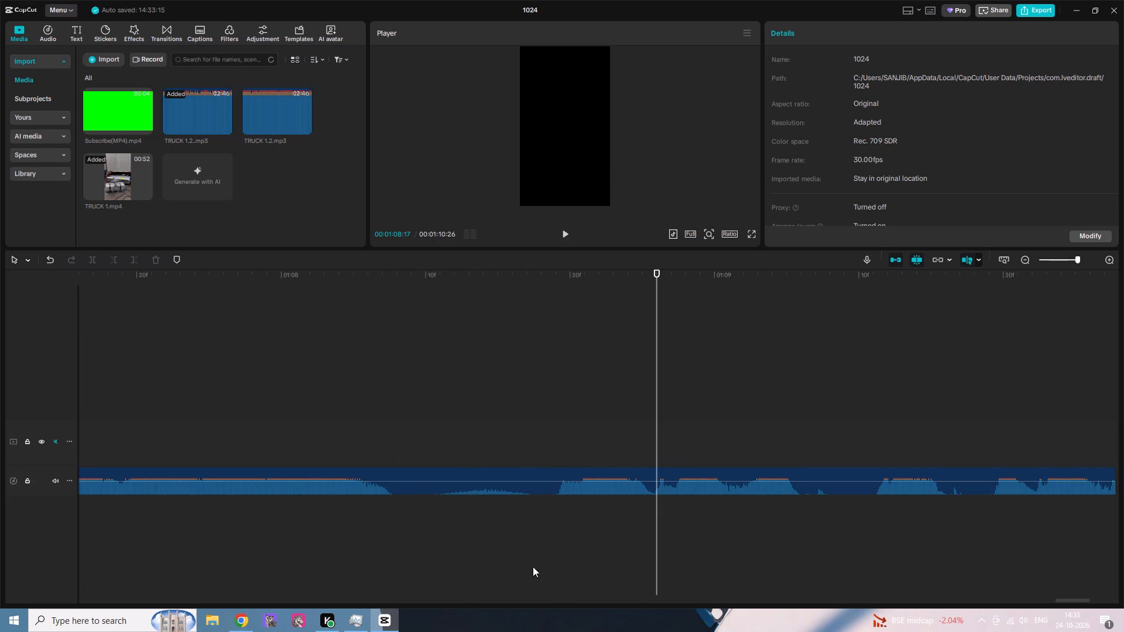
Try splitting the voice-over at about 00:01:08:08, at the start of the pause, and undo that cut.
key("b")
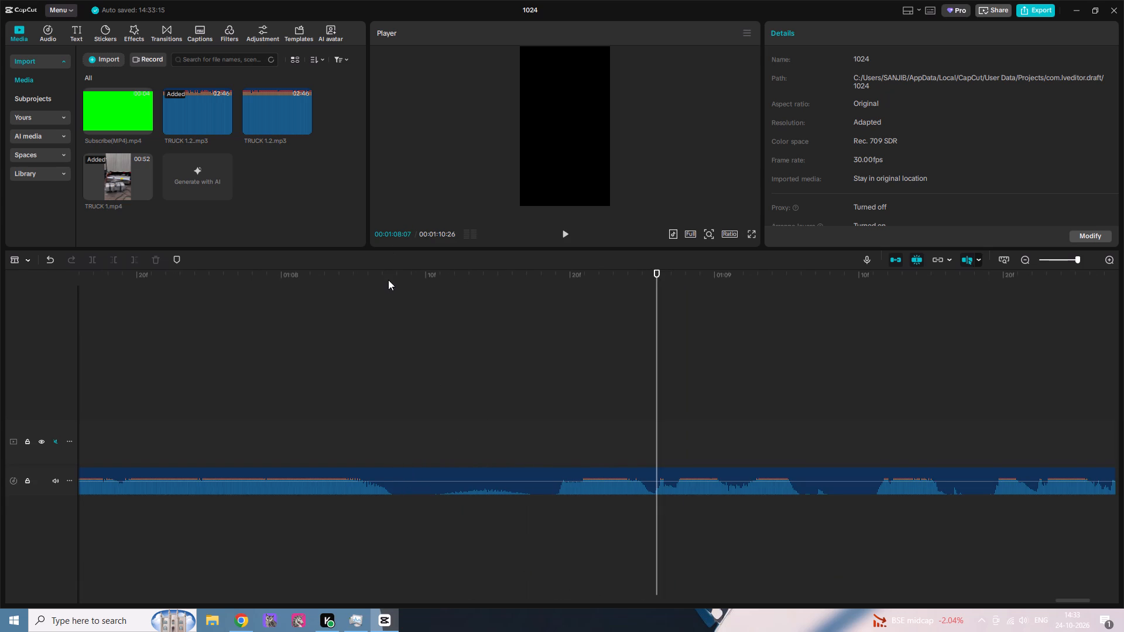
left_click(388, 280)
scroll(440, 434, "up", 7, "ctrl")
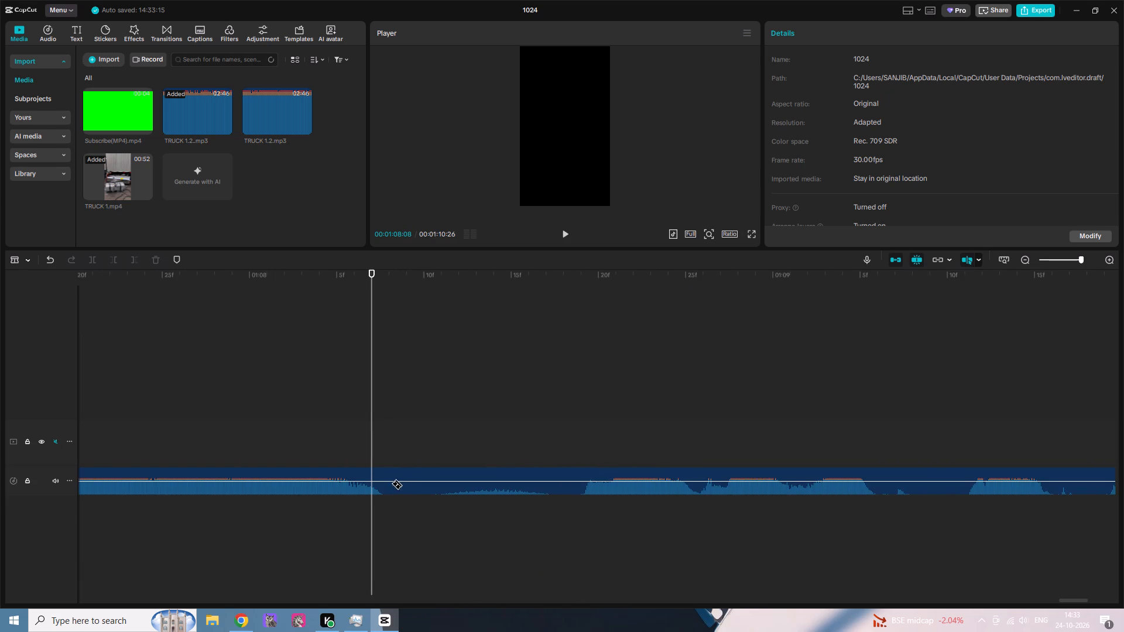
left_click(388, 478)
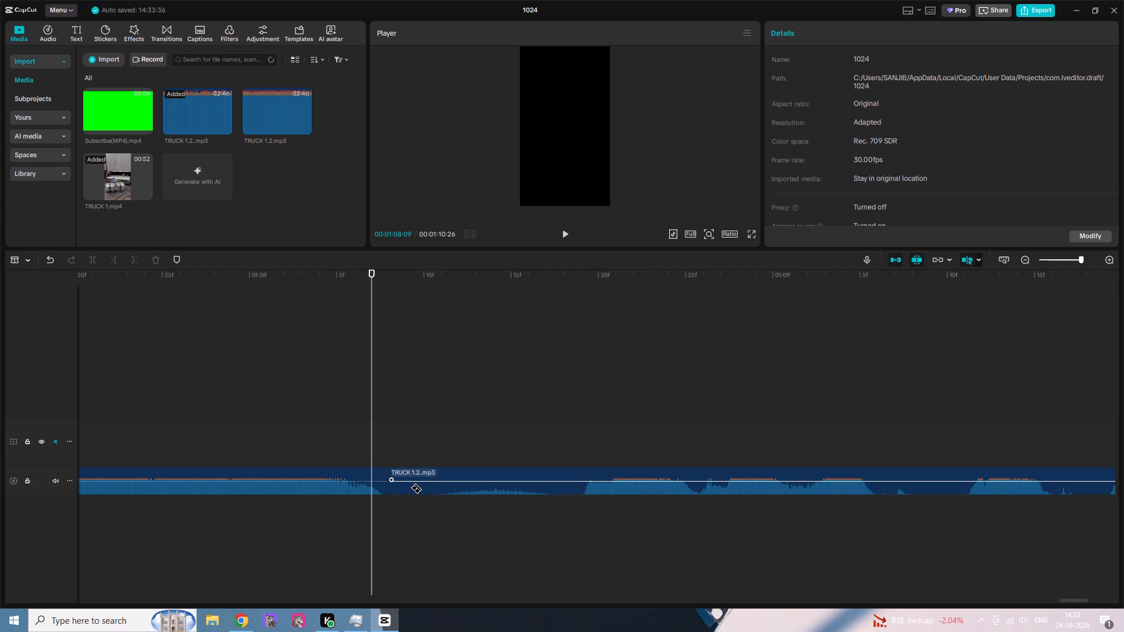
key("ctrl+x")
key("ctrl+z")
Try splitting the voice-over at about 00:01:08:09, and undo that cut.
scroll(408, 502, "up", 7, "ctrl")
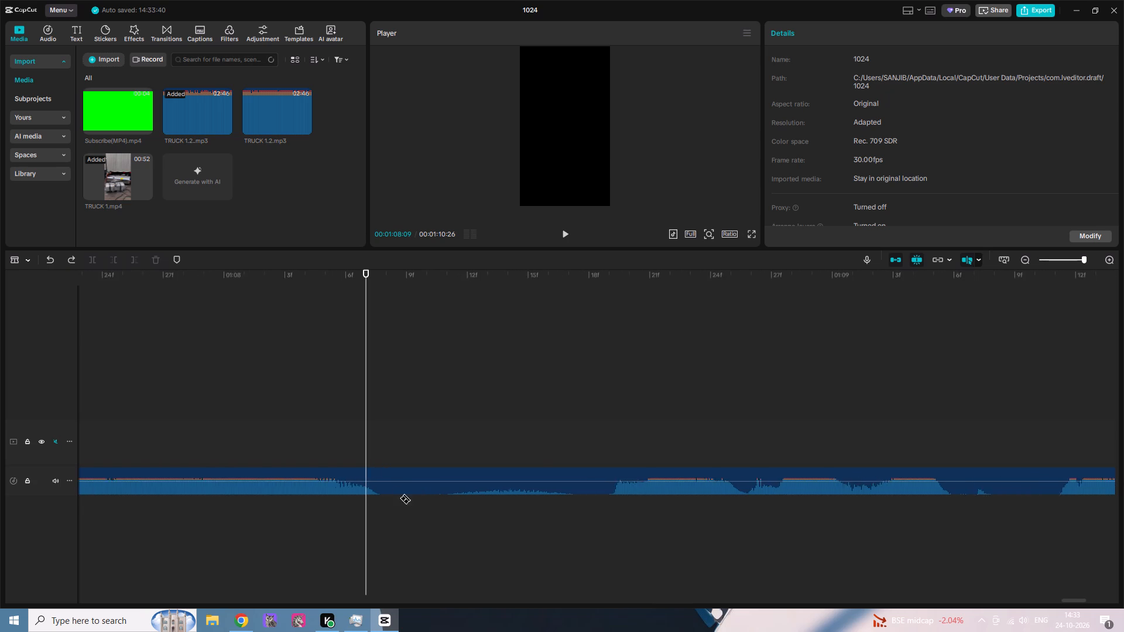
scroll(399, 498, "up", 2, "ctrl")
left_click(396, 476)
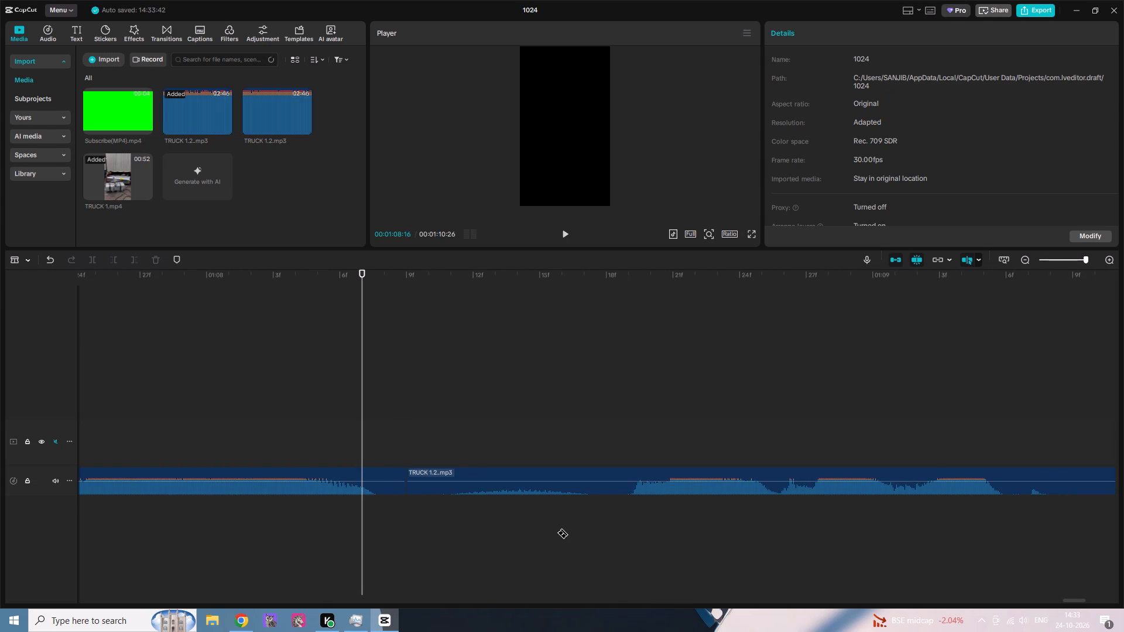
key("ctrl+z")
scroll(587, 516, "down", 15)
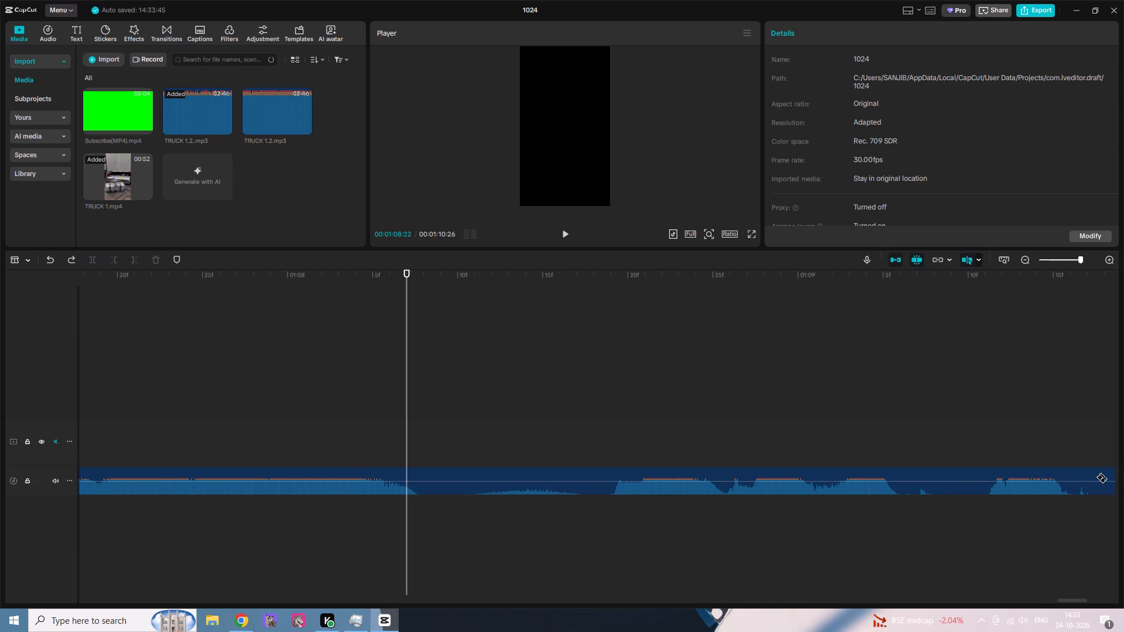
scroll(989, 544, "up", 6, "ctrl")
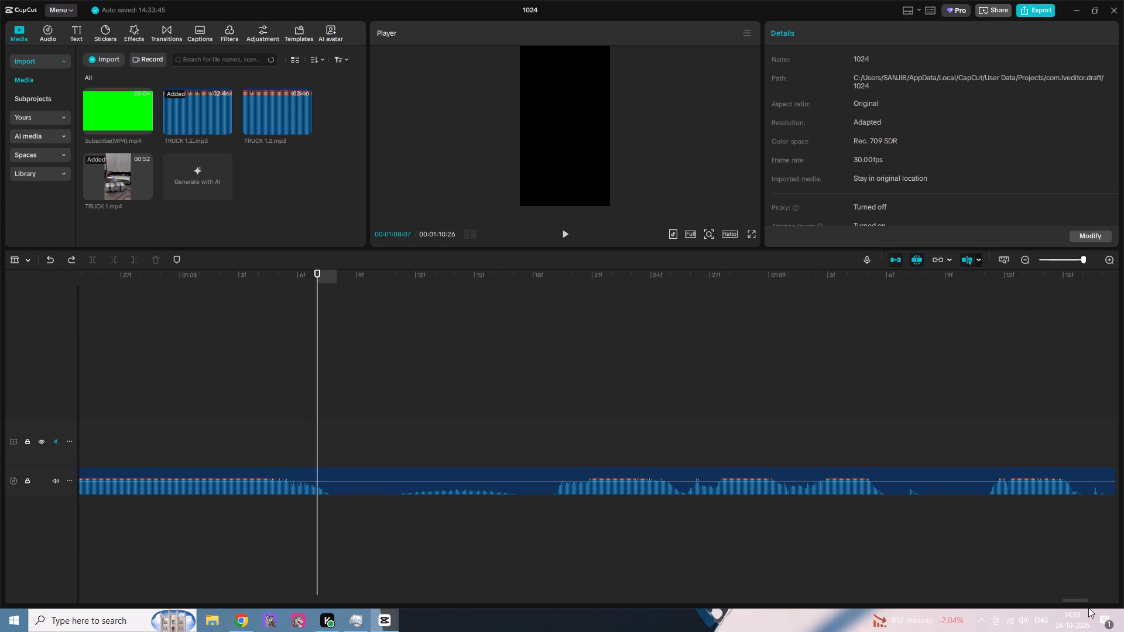
Split the voice-over at about 00:01:09:07 and 00:01:09:11, and delete the silent piece between the two cuts.
left_click_drag(1081, 599, 1091, 599)
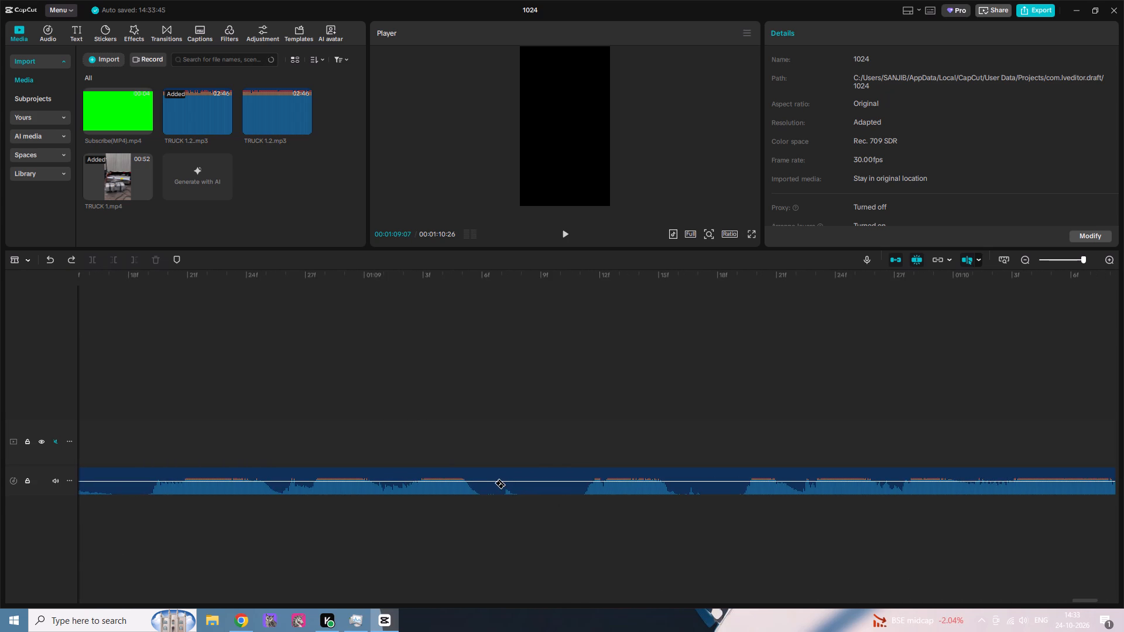
left_click(494, 483)
left_click(578, 479)
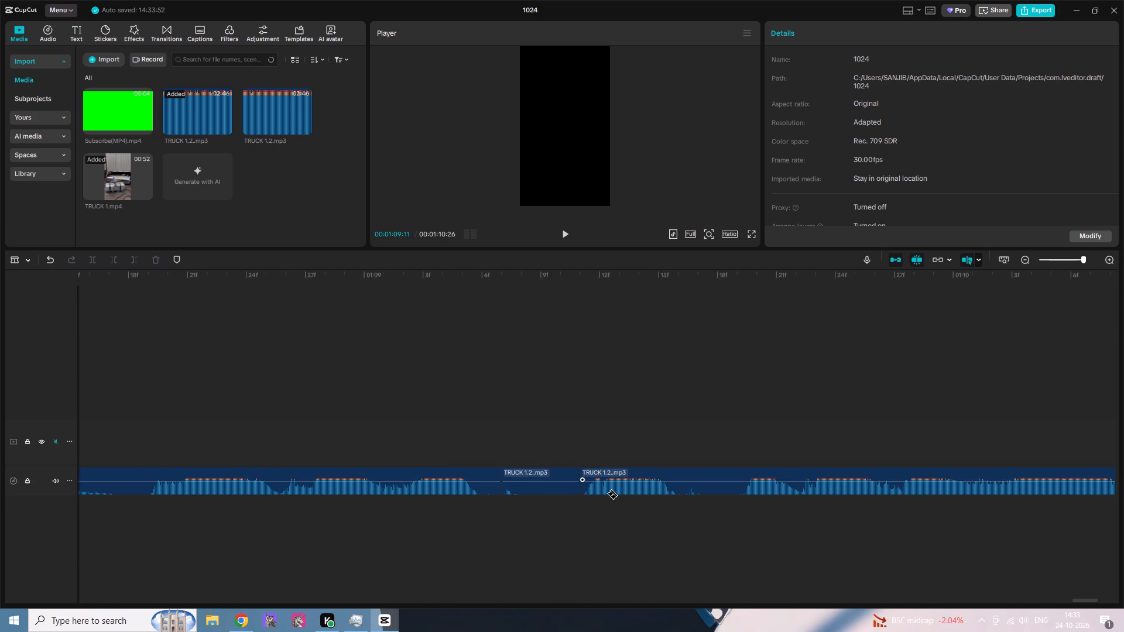
key("a")
left_click(550, 488)
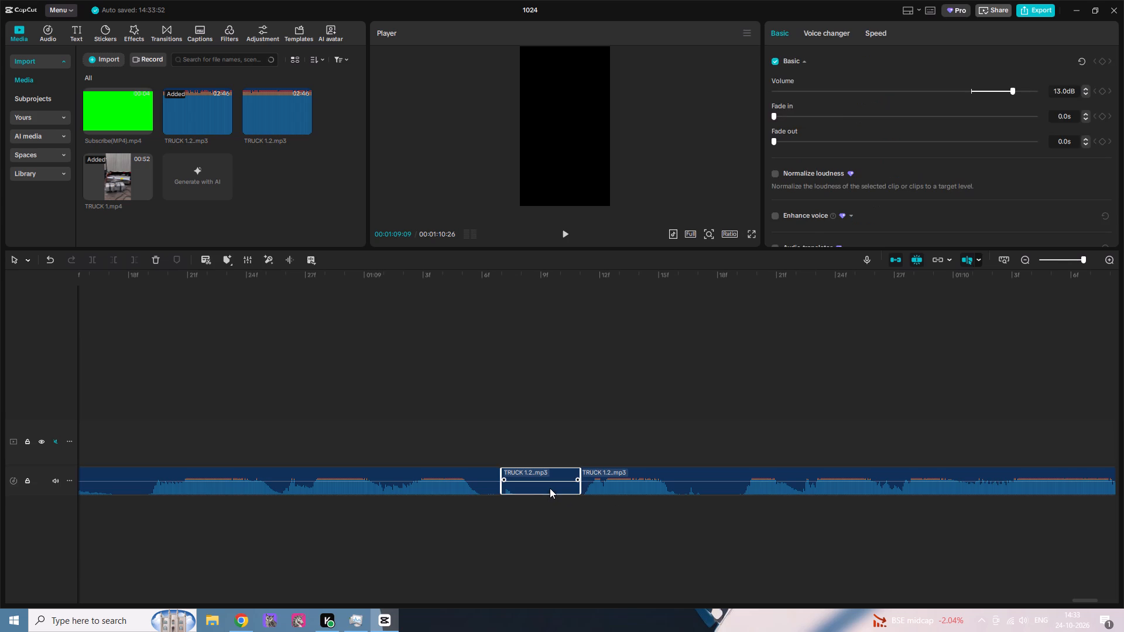
key("Delete")
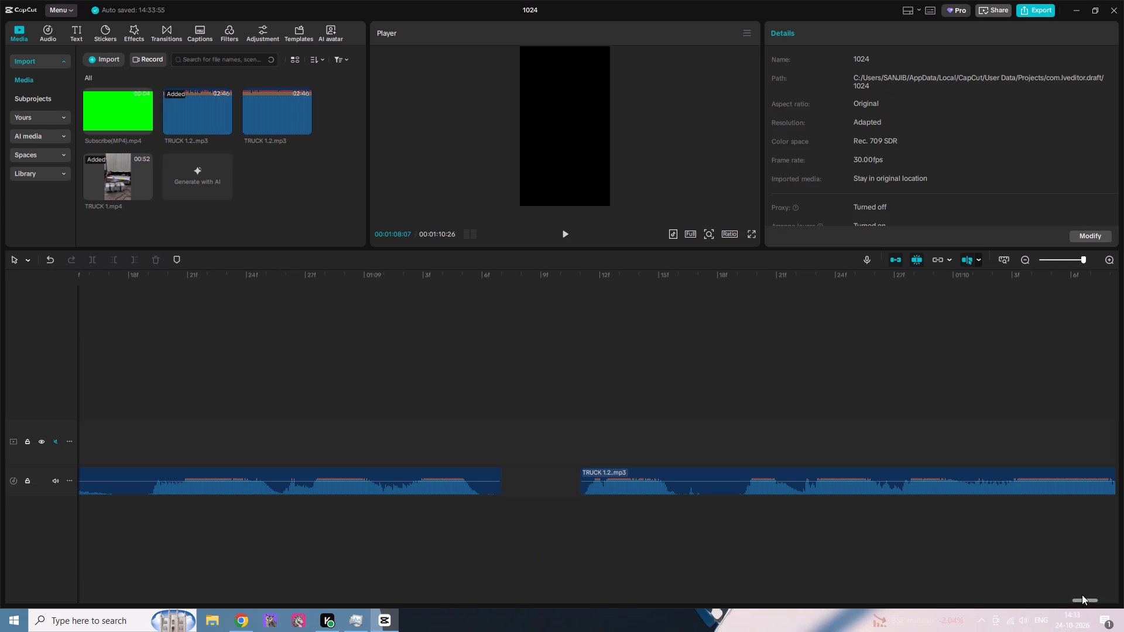
Close all the gaps left between the voice-over pieces on the audio track.
left_click_drag(1087, 600, 1104, 602)
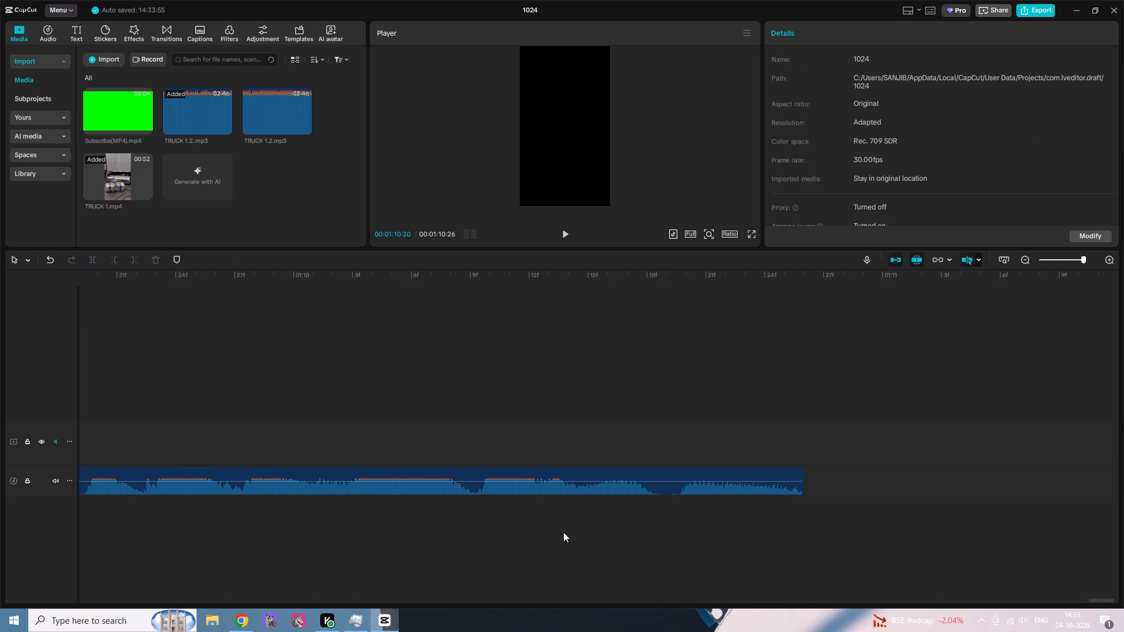
scroll(782, 533, "down", 20, "ctrl")
scroll(782, 533, "down", 6, "ctrl")
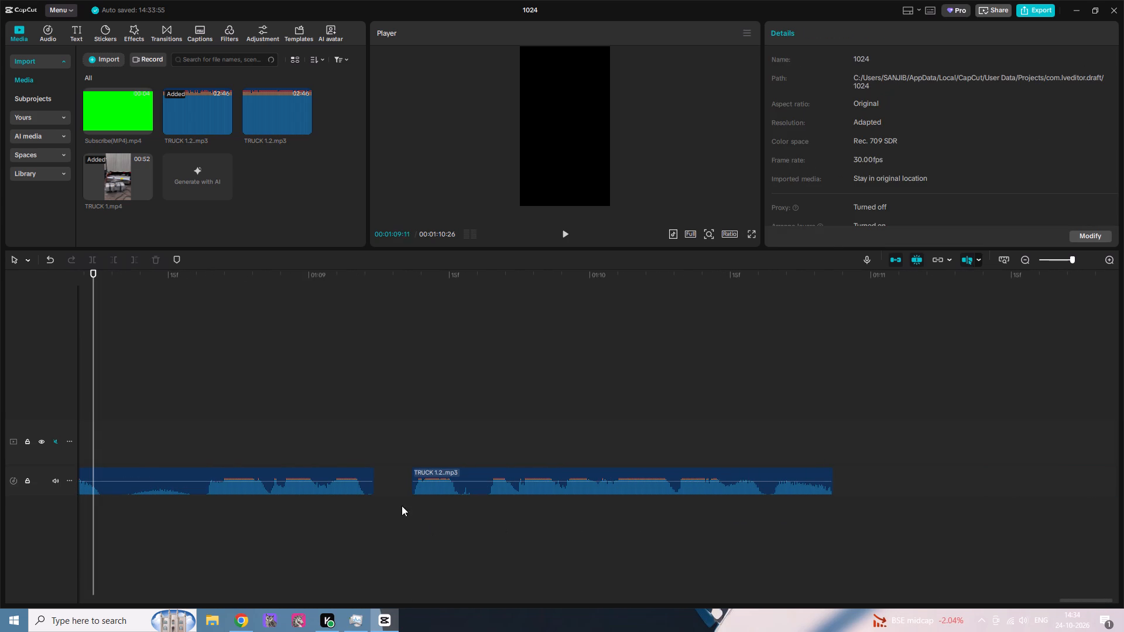
right_click(390, 482)
left_click(435, 513)
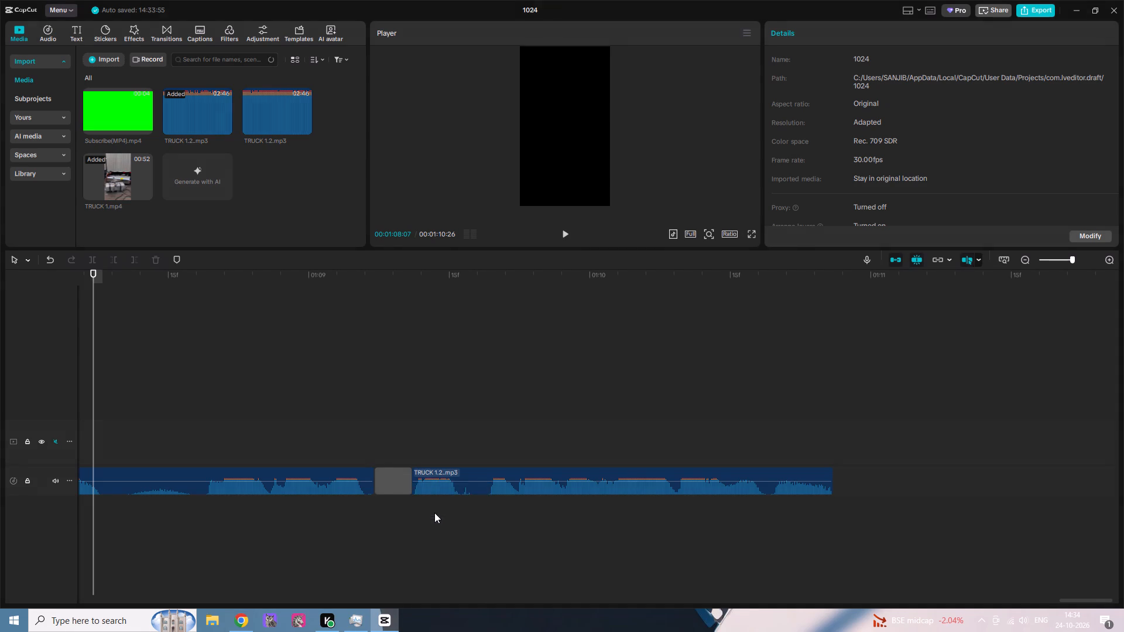
Check with the playhead where the TRUCK 1 video clip ends and where the shortened voice-over ends.
scroll(855, 575, "down", 20, "ctrl")
scroll(855, 575, "down", 7, "ctrl")
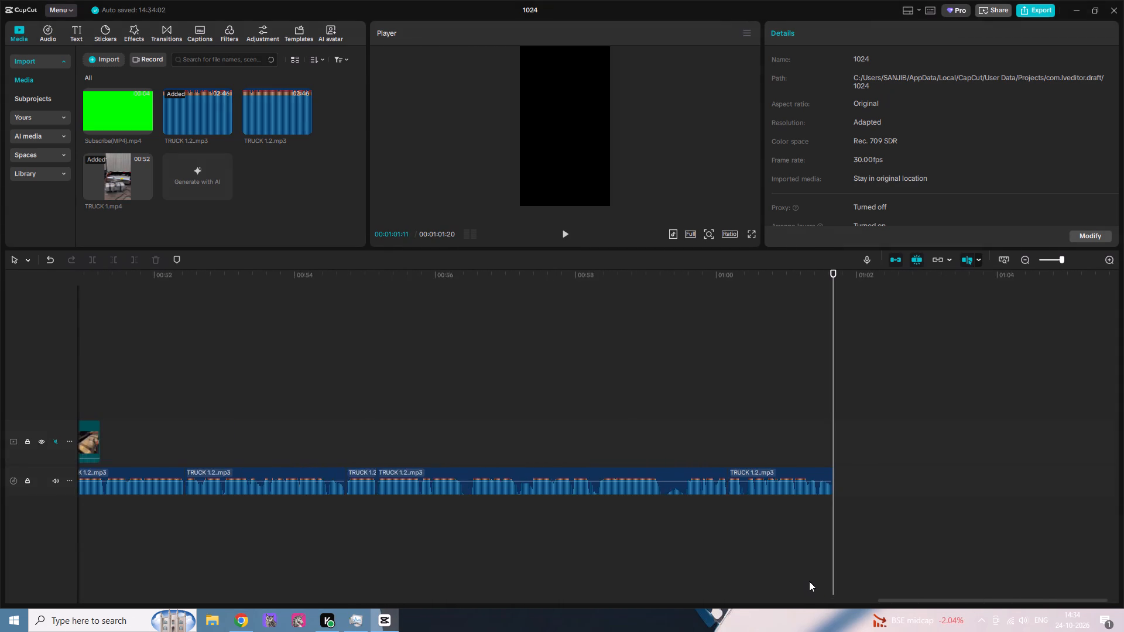
scroll(809, 581, "down", 20, "ctrl")
scroll(809, 581, "down", 1, "ctrl")
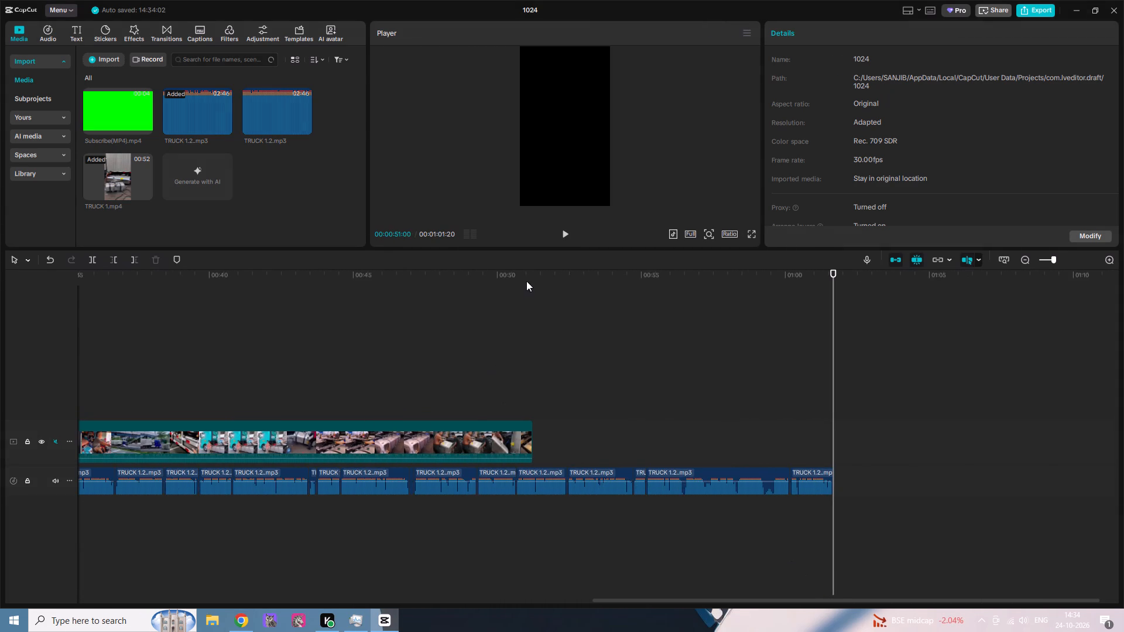
left_click(526, 281)
left_click(532, 272)
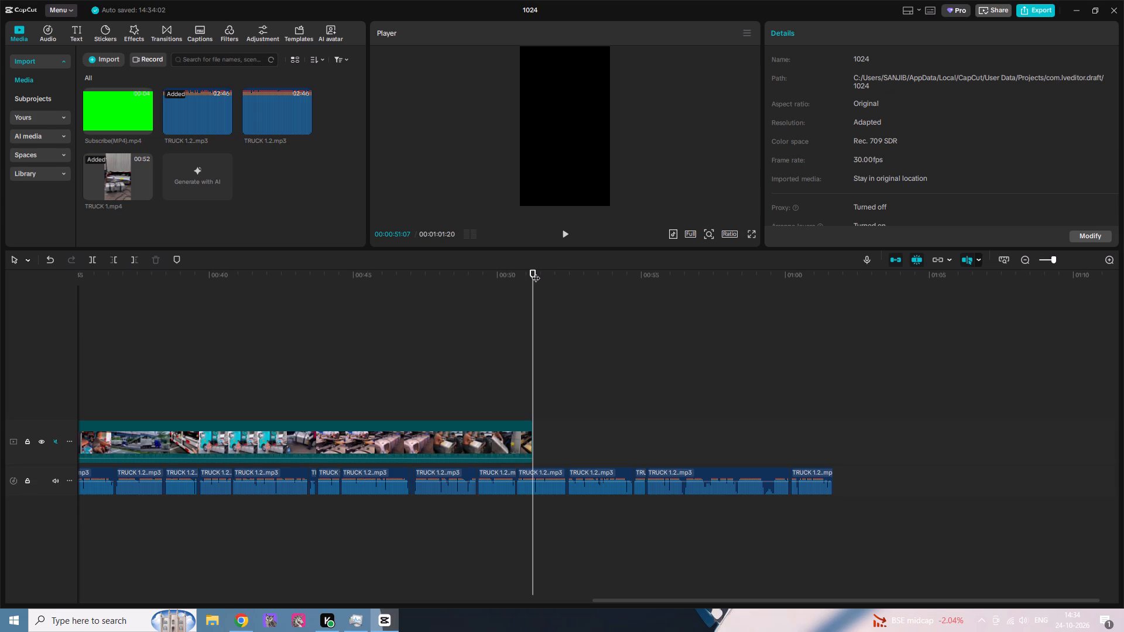
left_click(829, 277)
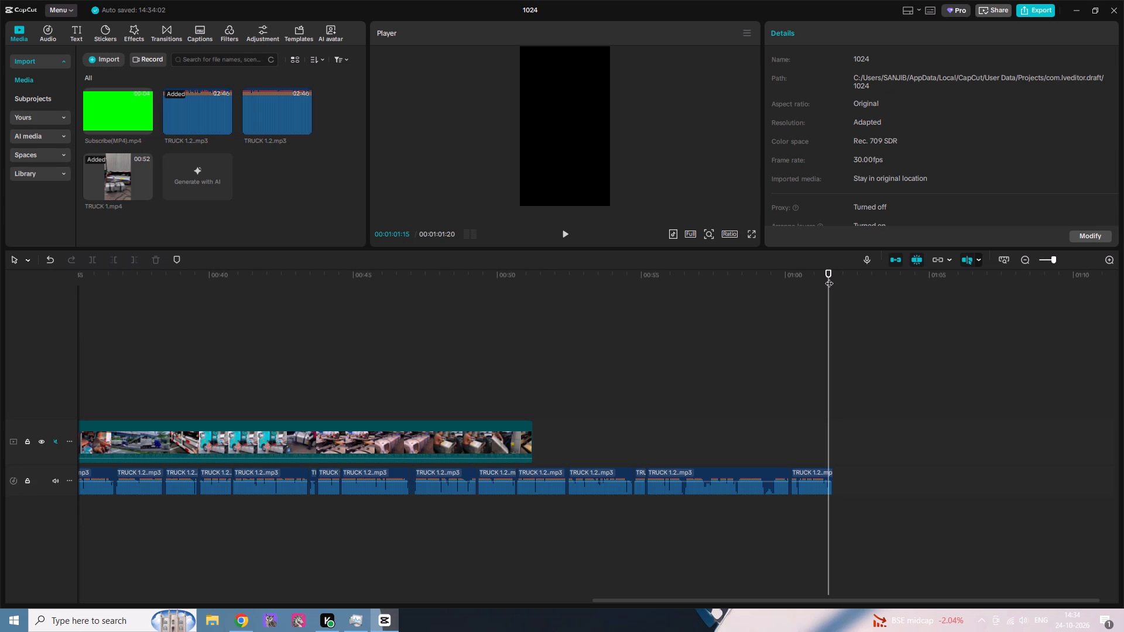
left_click(834, 280)
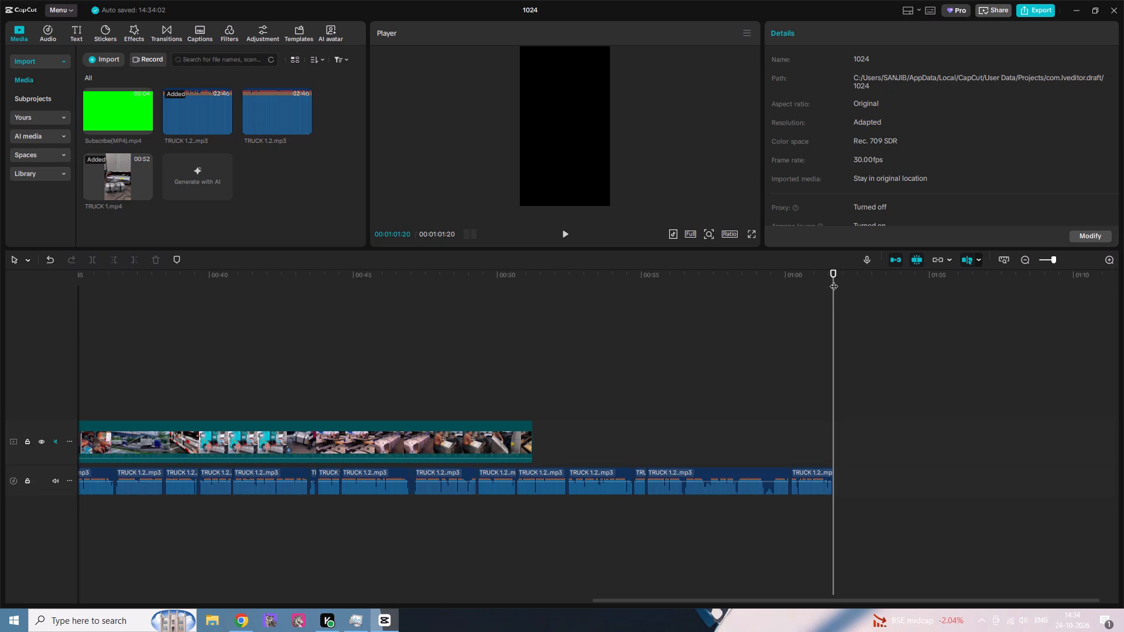
Split the voice-over at about 00:00:07:10 and 00:00:07:29, and delete the silent piece between the two cuts.
left_click_drag(985, 596, 961, 602)
left_click_drag(964, 599, 94, 569)
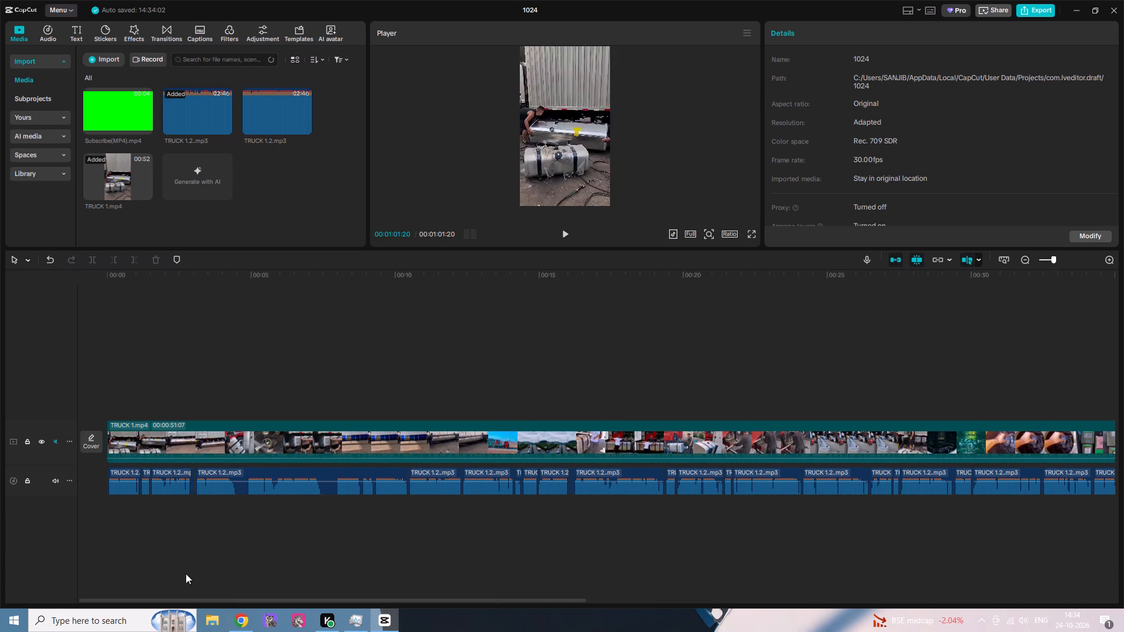
scroll(351, 549, "up", 20, "ctrl")
scroll(351, 549, "up", 15, "ctrl")
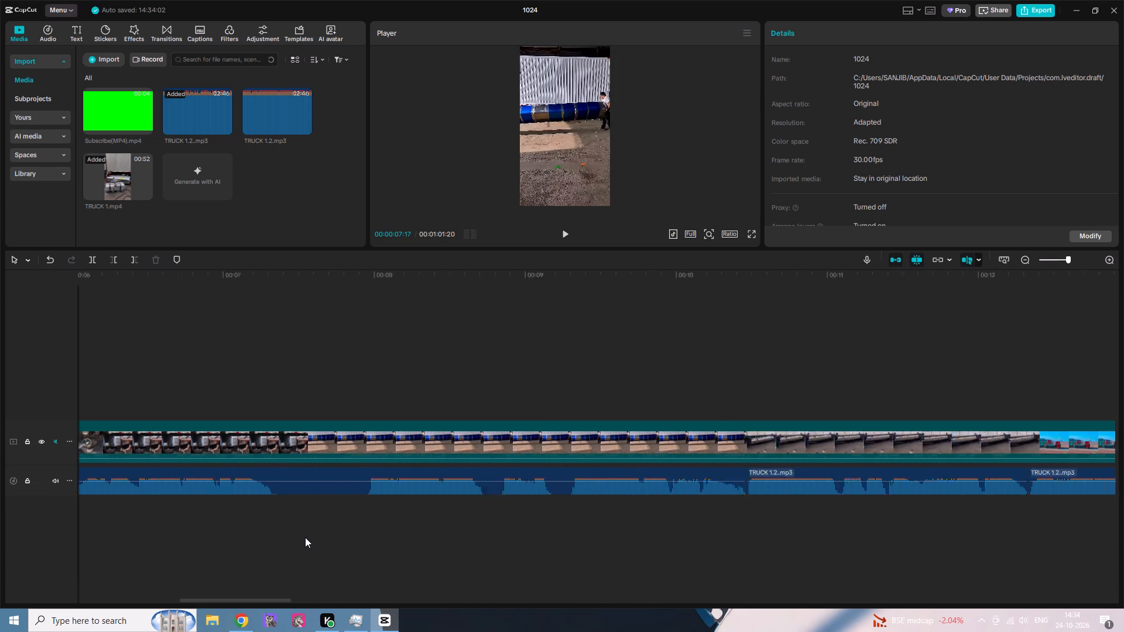
scroll(305, 537, "up", 12, "ctrl")
key("b")
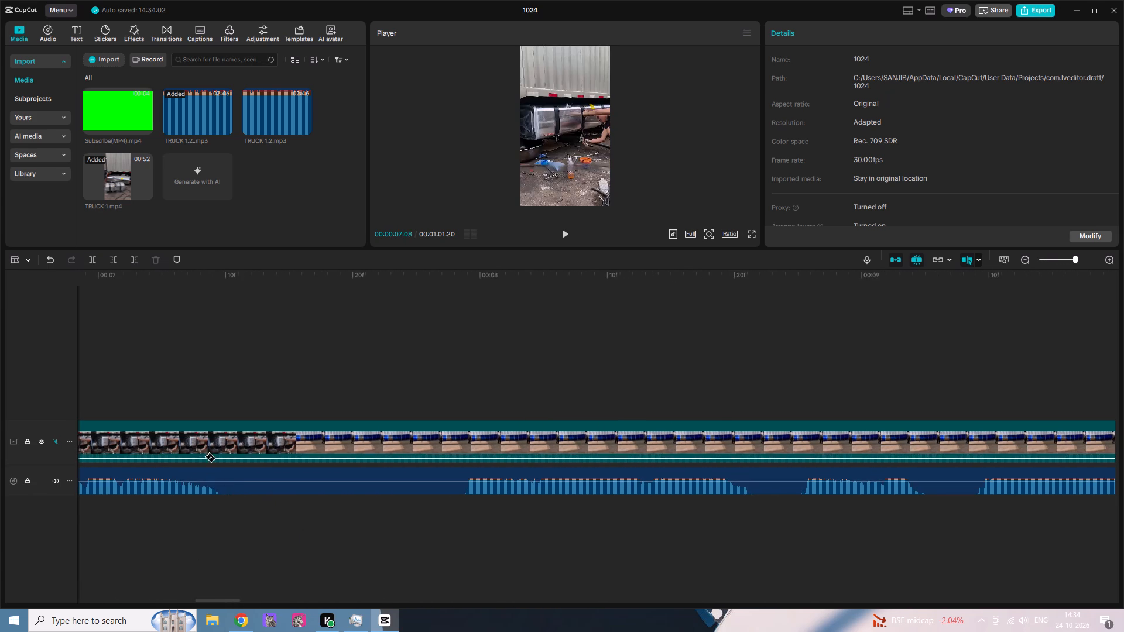
left_click(225, 479)
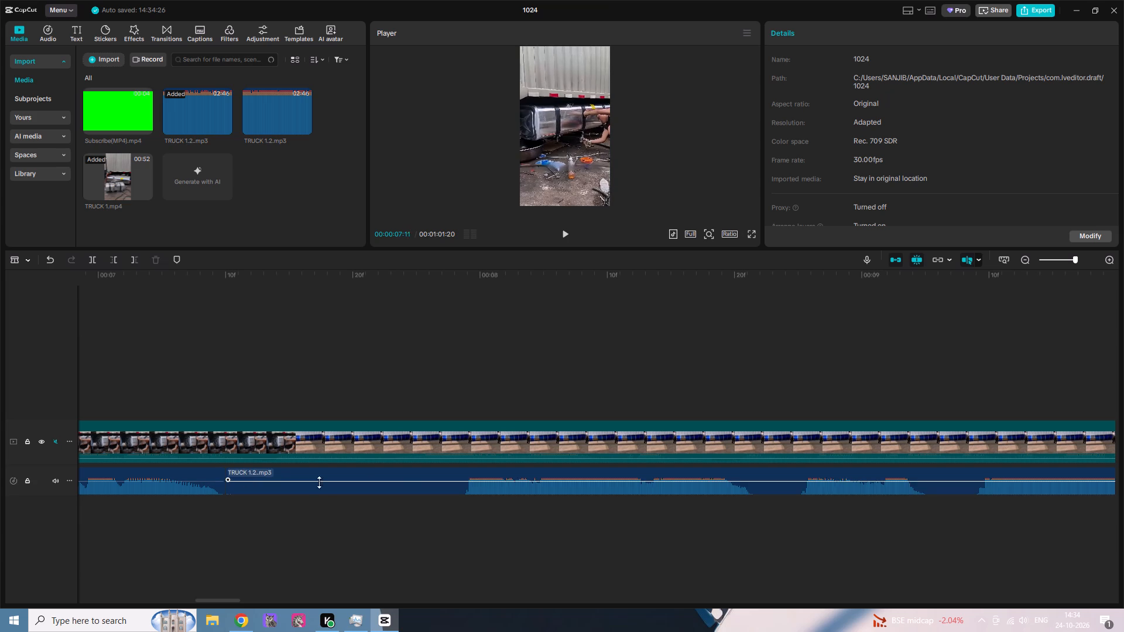
left_click(464, 476)
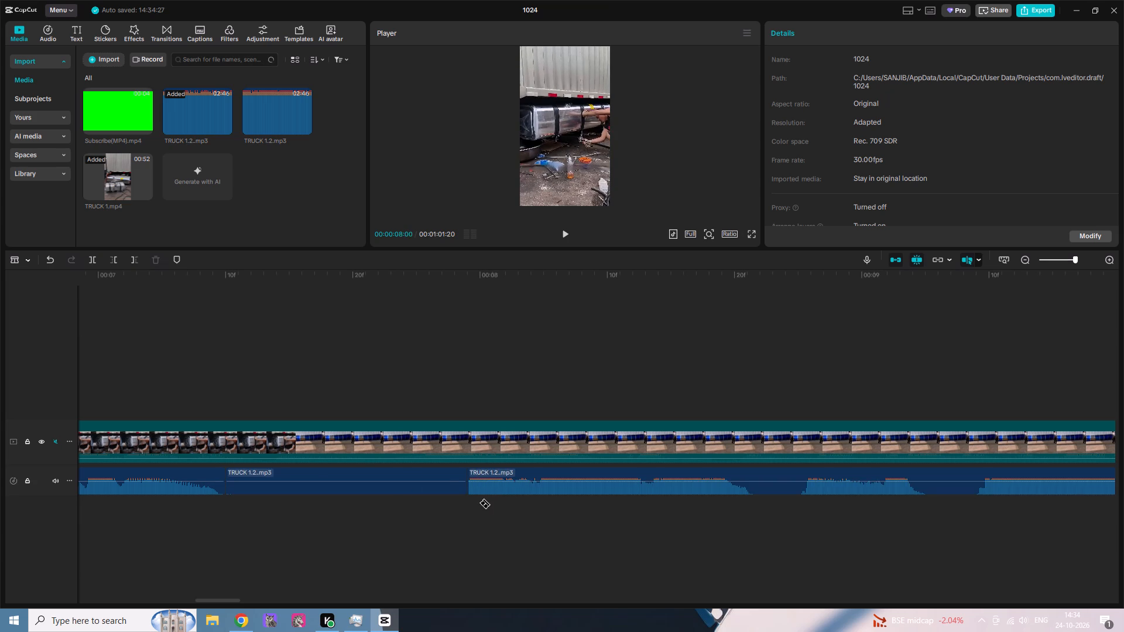
key("a")
left_click(426, 489)
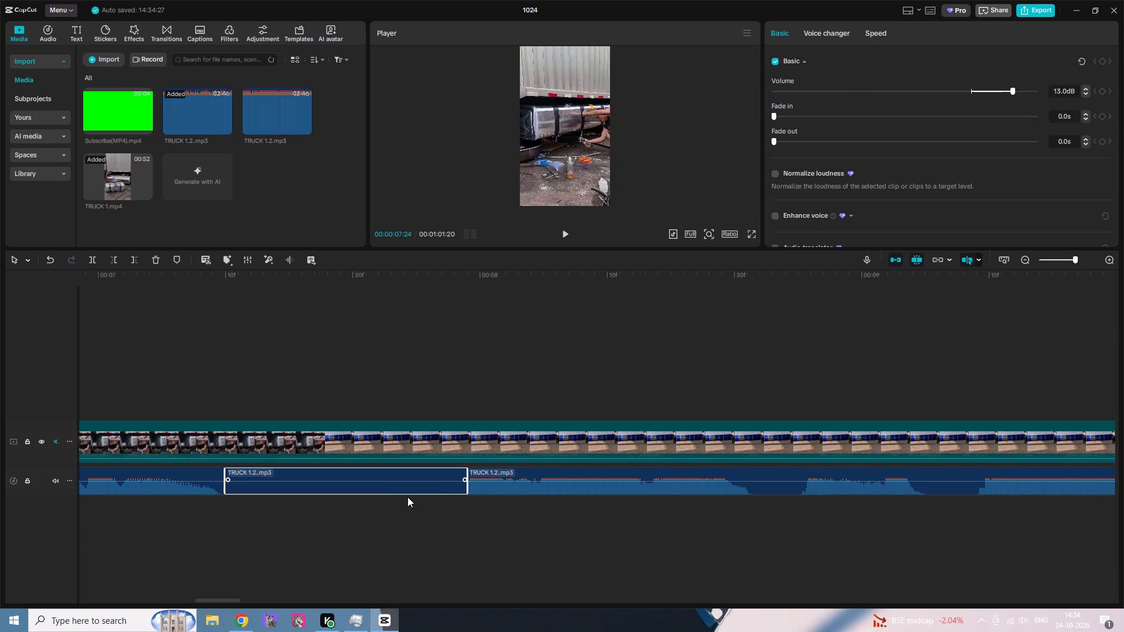
key("Delete")
Split the voice-over at about 00:00:08:22 and 00:00:08:25, and delete the silent piece between the two cuts.
scroll(501, 511, "up", 1)
scroll(489, 525, "up", 20)
scroll(489, 525, "up", 1)
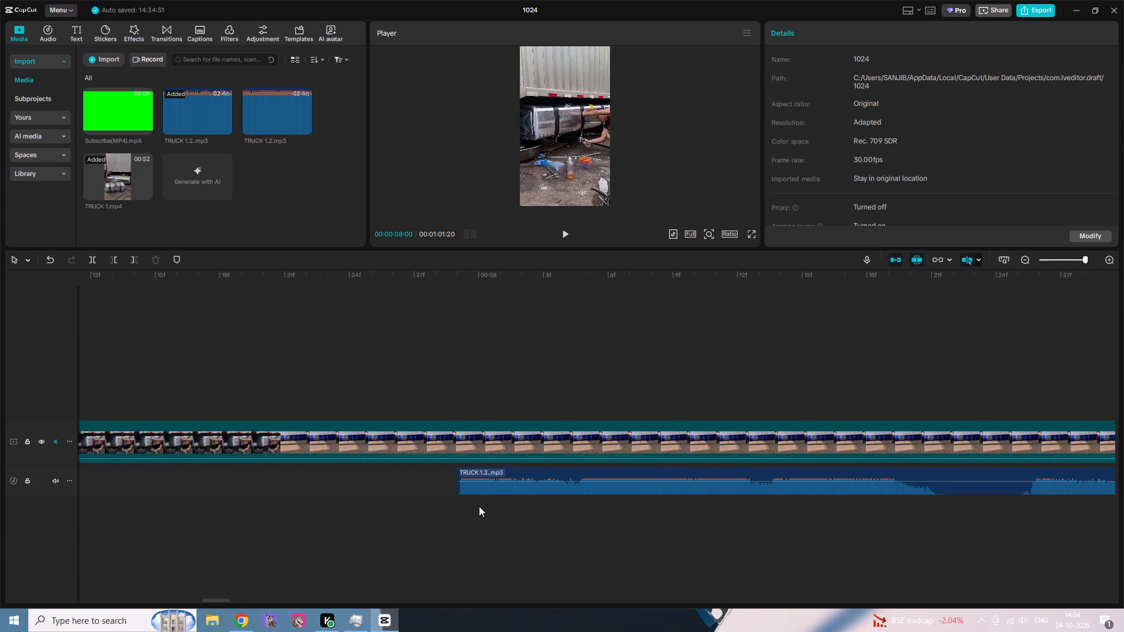
scroll(479, 506, "up", 3, "ctrl")
scroll(479, 509, "down", 20, "ctrl")
scroll(479, 509, "down", 7, "ctrl")
scroll(397, 533, "down", 5, "ctrl")
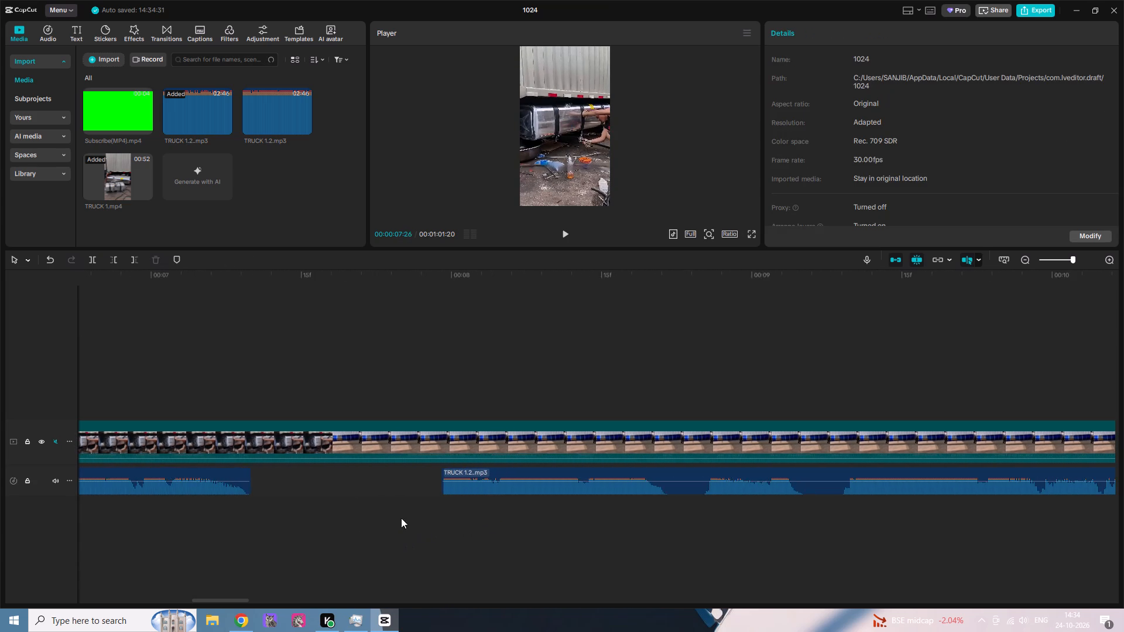
scroll(430, 554, "down", 5, "ctrl")
scroll(221, 520, "down", 6, "ctrl")
scroll(584, 533, "up", 12, "ctrl")
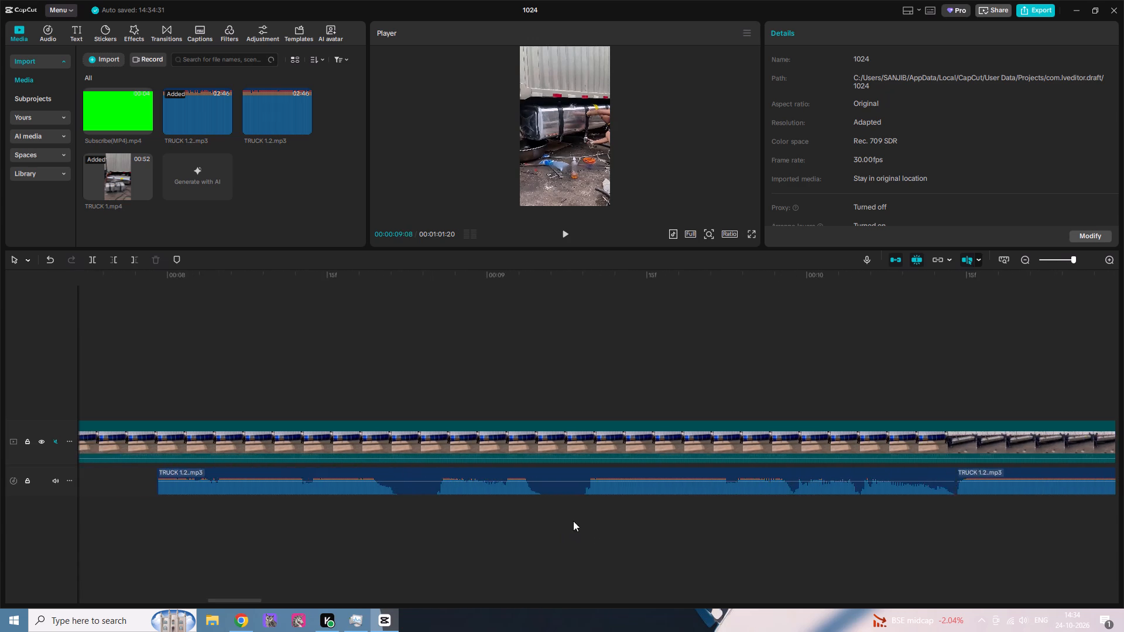
scroll(573, 521, "up", 12, "ctrl")
scroll(355, 504, "up", 11, "ctrl")
key("b")
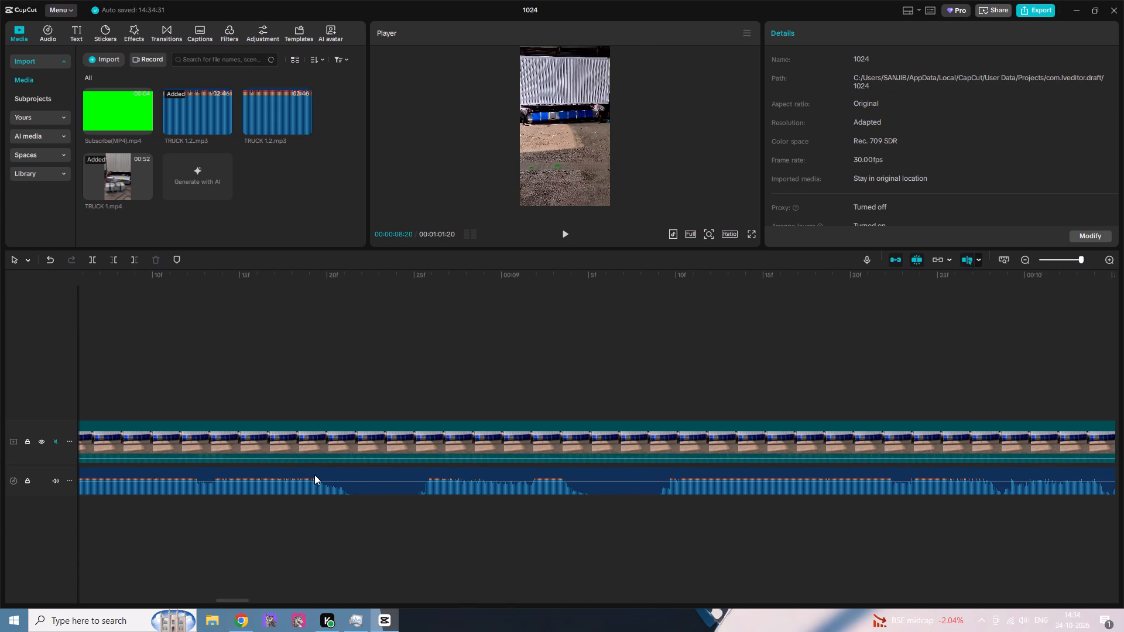
left_click(357, 477)
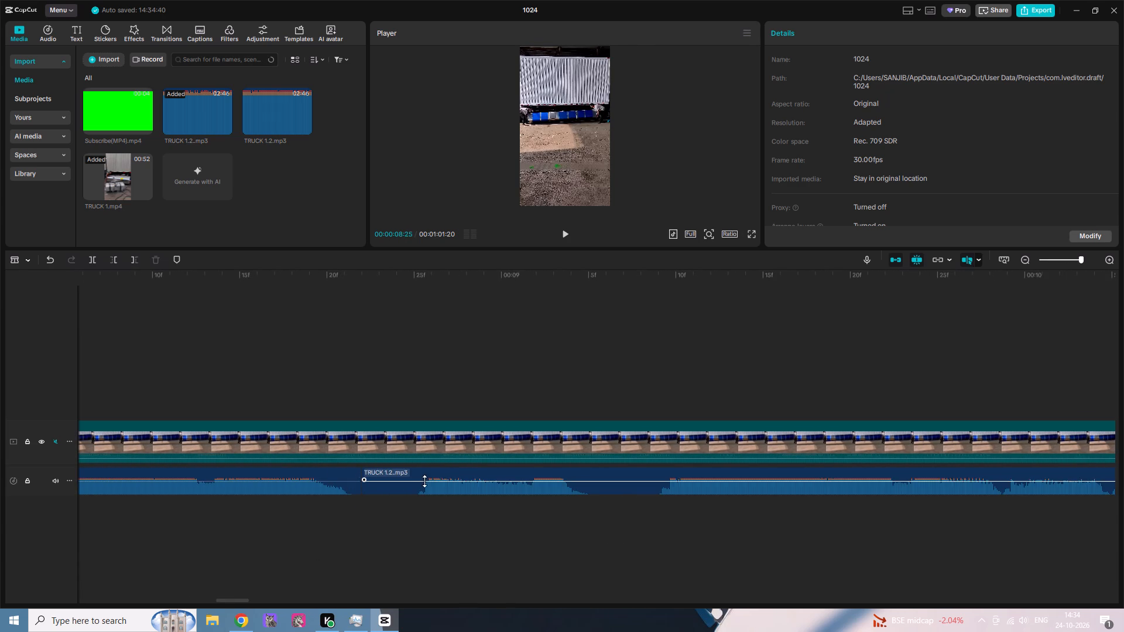
left_click(415, 475)
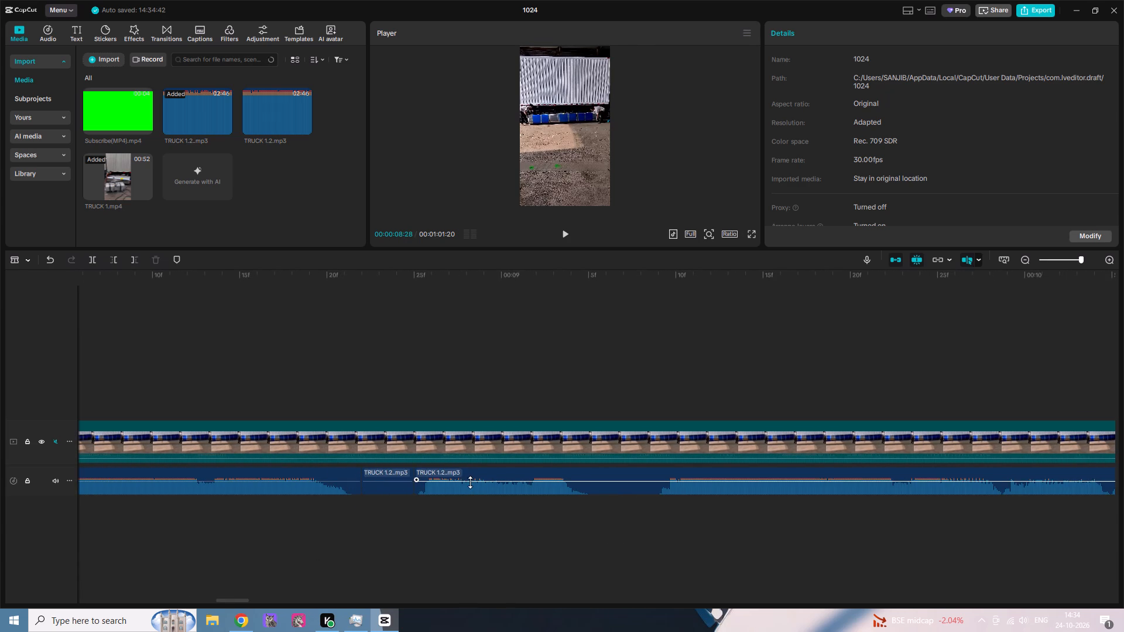
key("a")
left_click(399, 485)
key("Delete")
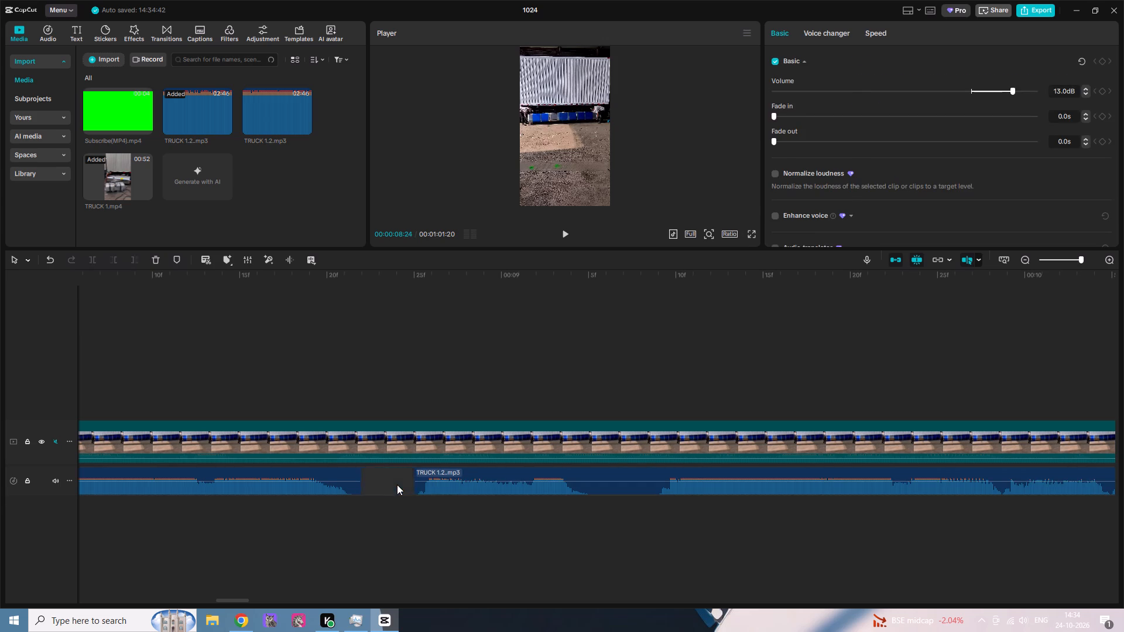
Split the voice-over at about 00:00:09:05 and 00:00:09:09, and delete the silent piece between the two cuts.
key("b")
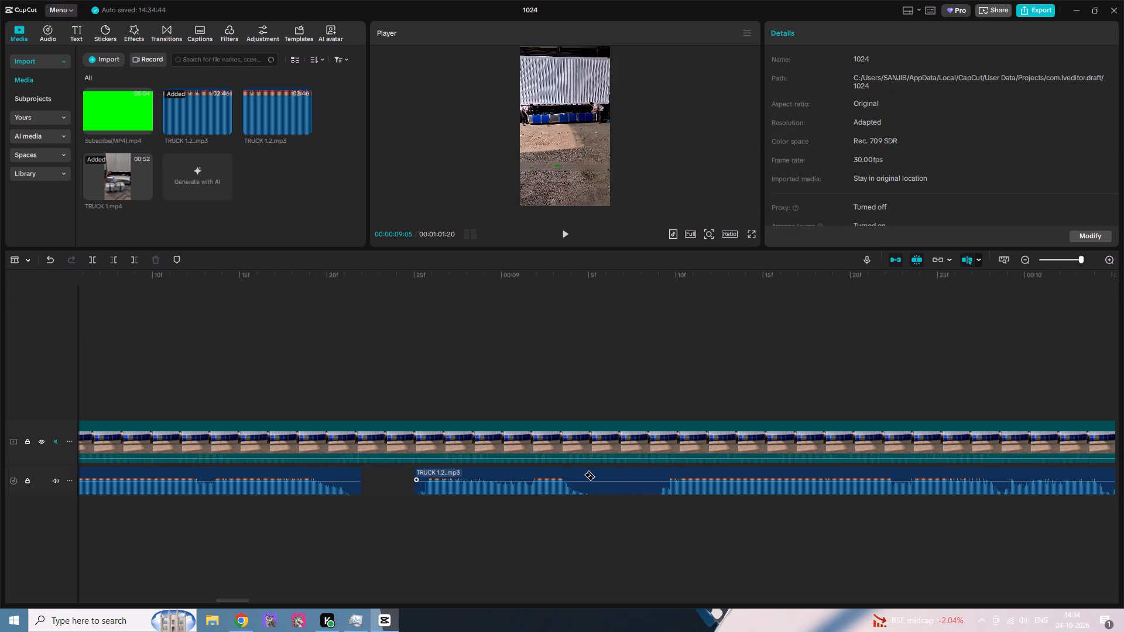
left_click(591, 475)
left_click(655, 472)
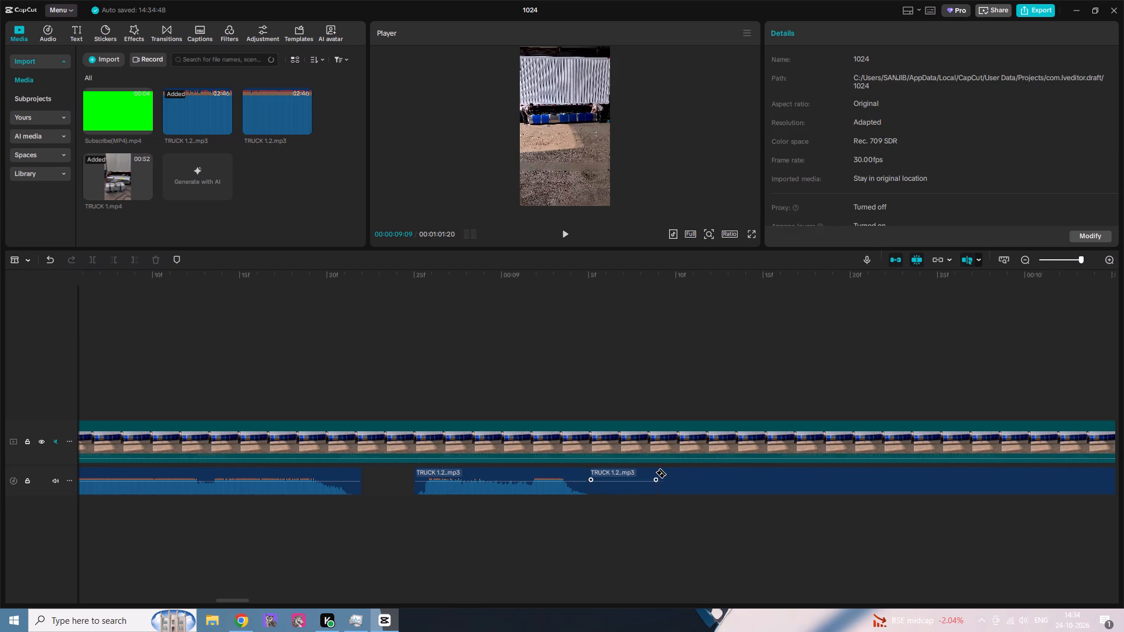
key("a")
left_click(643, 489)
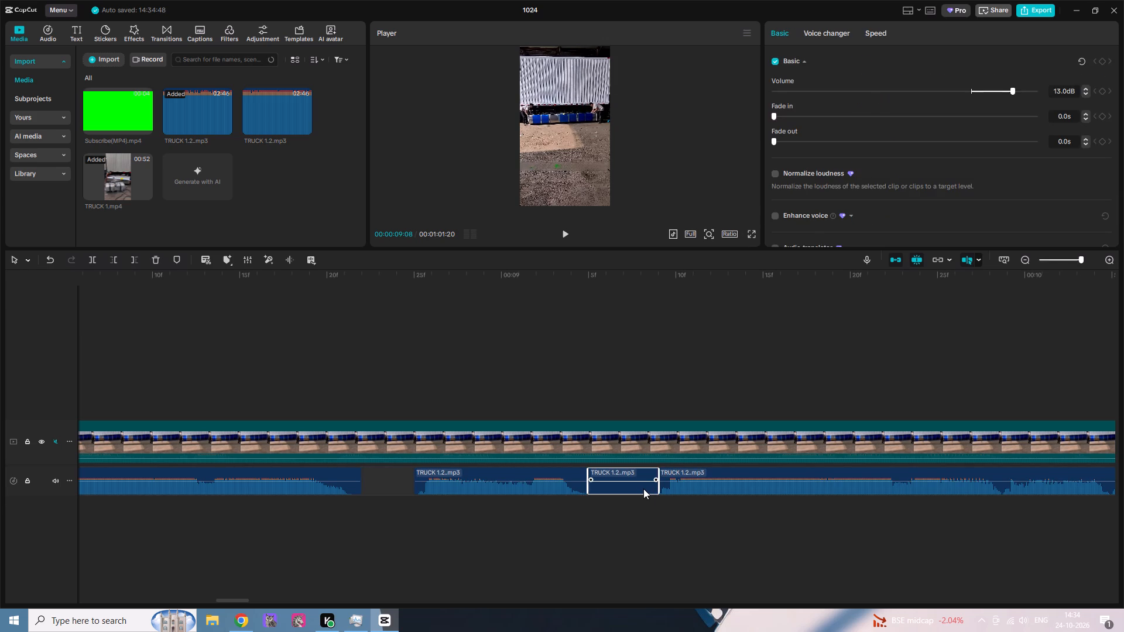
key("Delete")
Close all the gaps left on the audio track by the latest deleted voice-over pieces.
right_click(630, 491)
left_click(662, 516)
Return the playhead to the start of the timeline with the whole project in view.
scroll(632, 530, "down", 4, "ctrl")
middle_click_drag(632, 533, 630, 540, "ctrl")
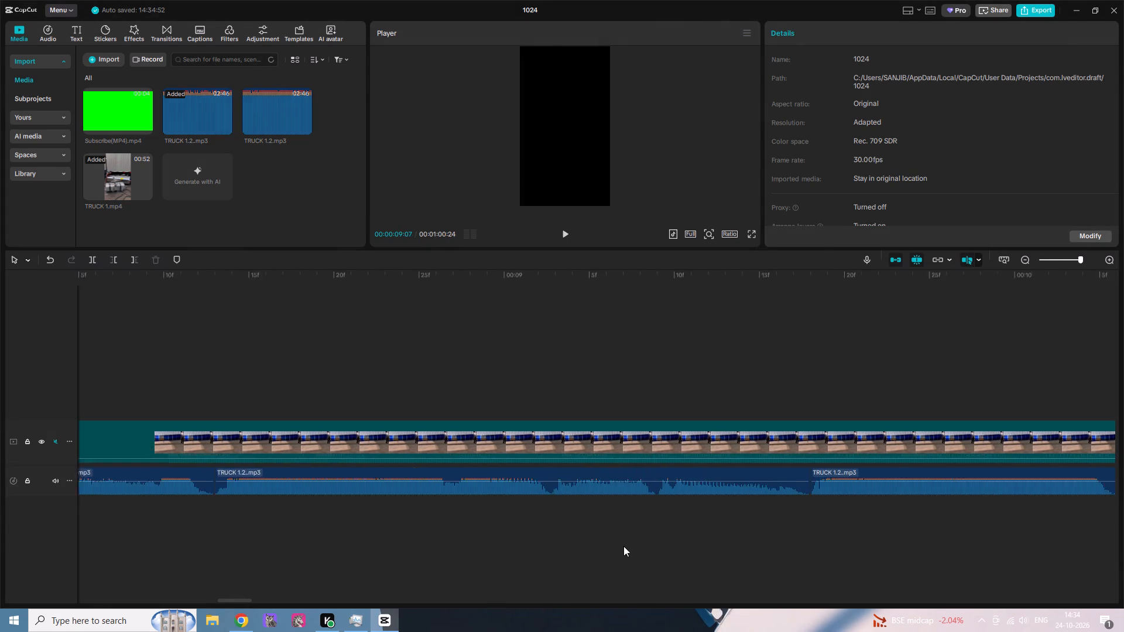
scroll(623, 546, "down", 20, "ctrl")
scroll(623, 546, "down", 3, "ctrl")
scroll(606, 545, "down", 12)
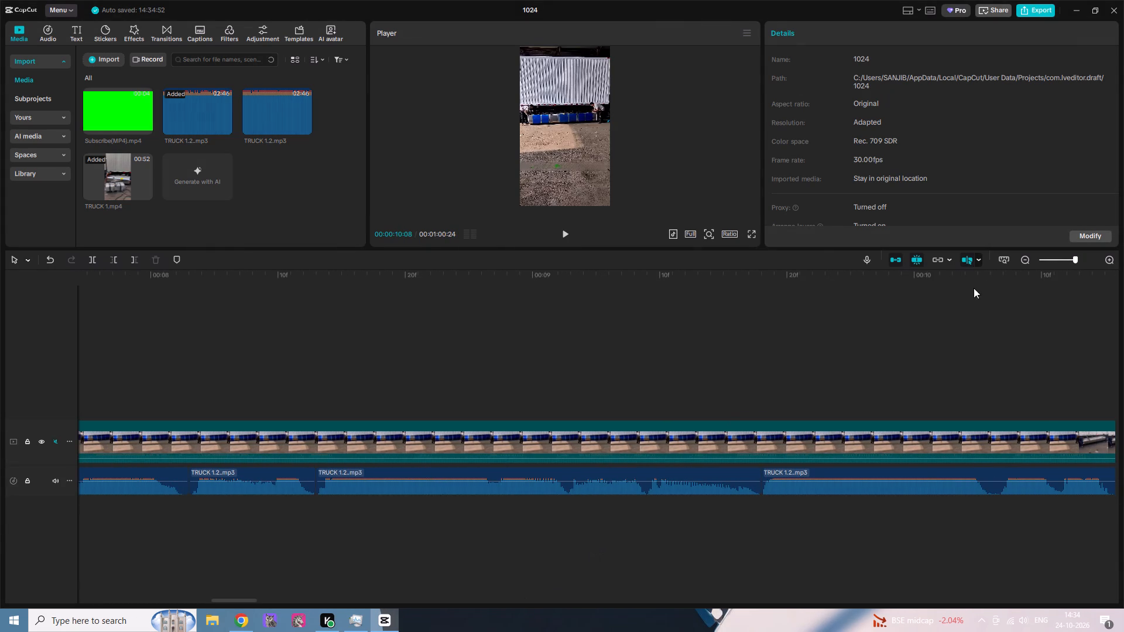
left_click_drag(1075, 258, 985, 262)
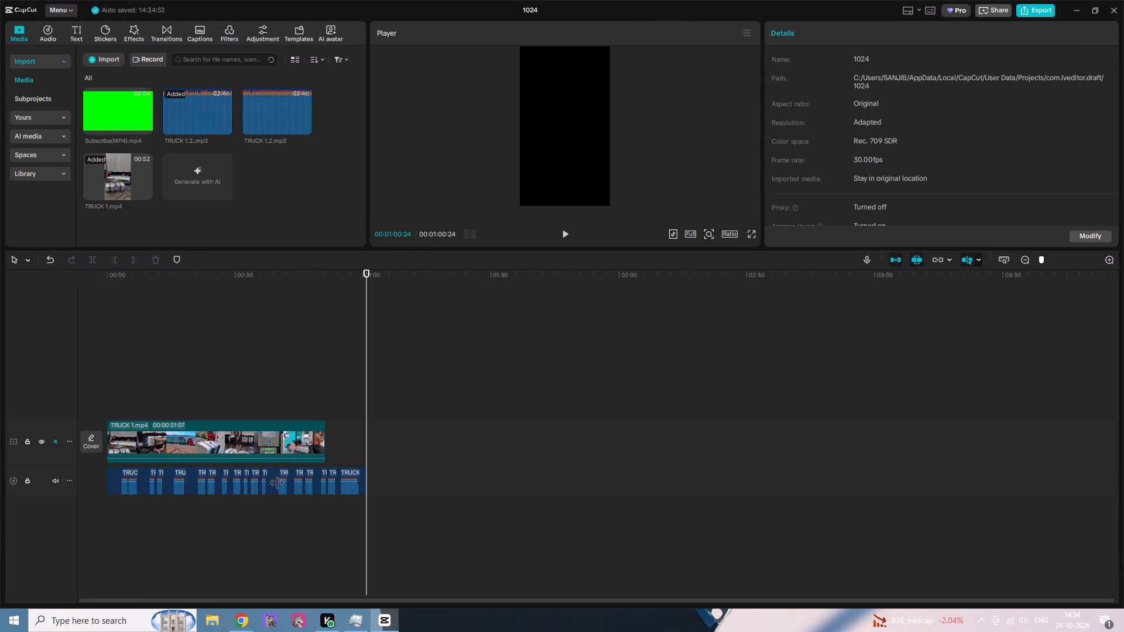
left_click_drag(364, 272, 0, 305)
Split the voice-over at about 00:00:04:12 and 00:00:04:25, and delete the silent piece between the two cuts.
scroll(118, 547, "up", 4, "ctrl")
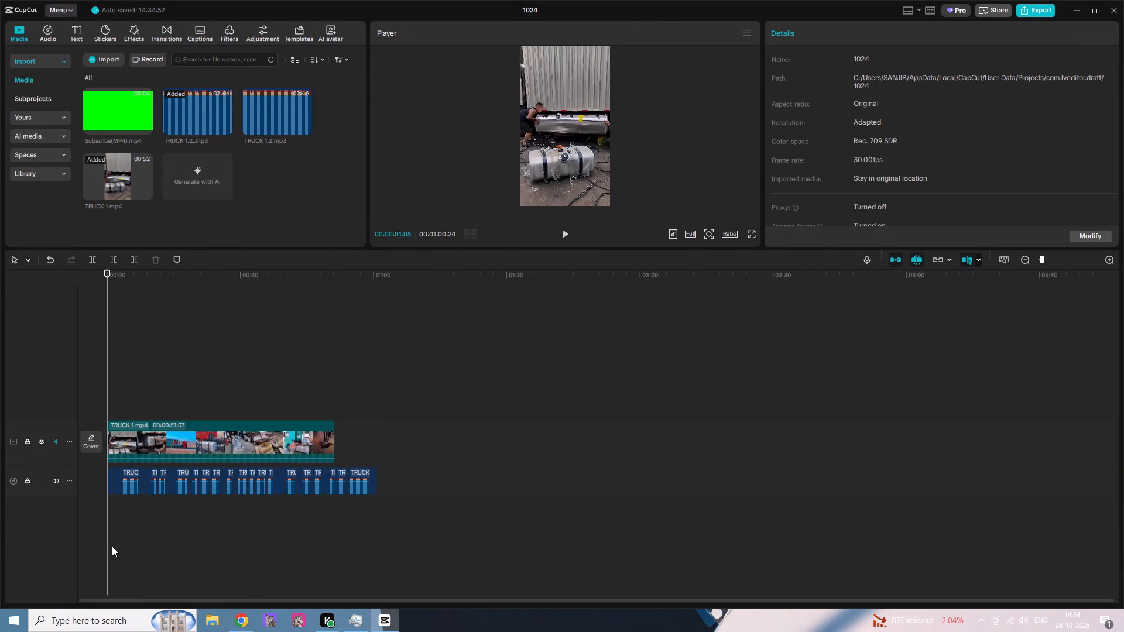
scroll(112, 546, "up", 20, "ctrl")
scroll(112, 546, "up", 10, "ctrl")
middle_click(117, 546, "ctrl")
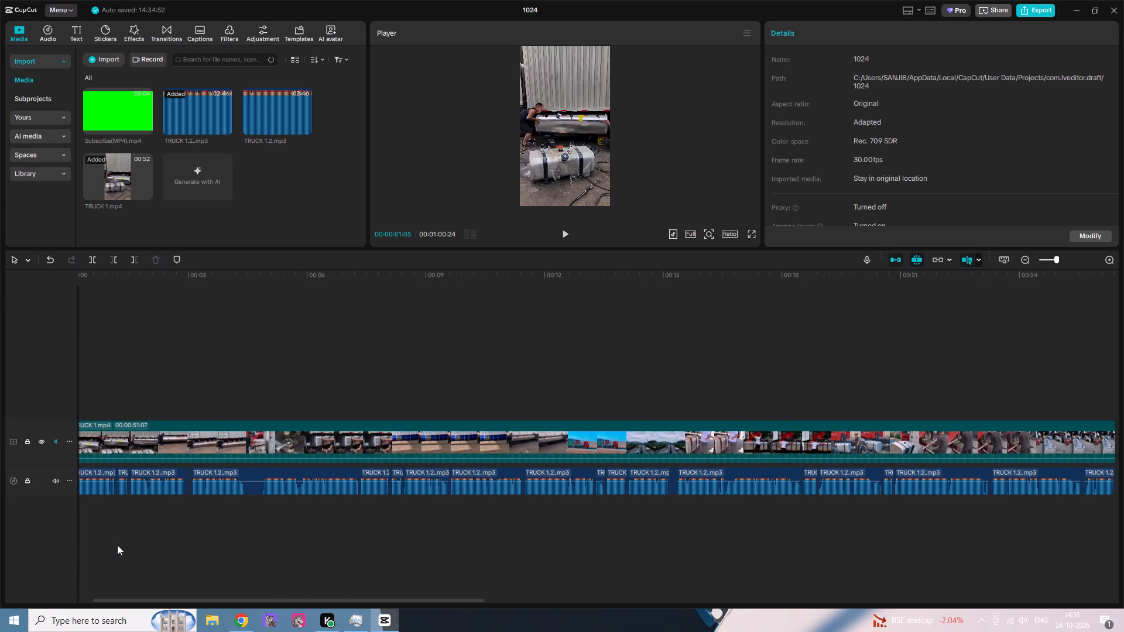
scroll(117, 544, "up", 11, "ctrl")
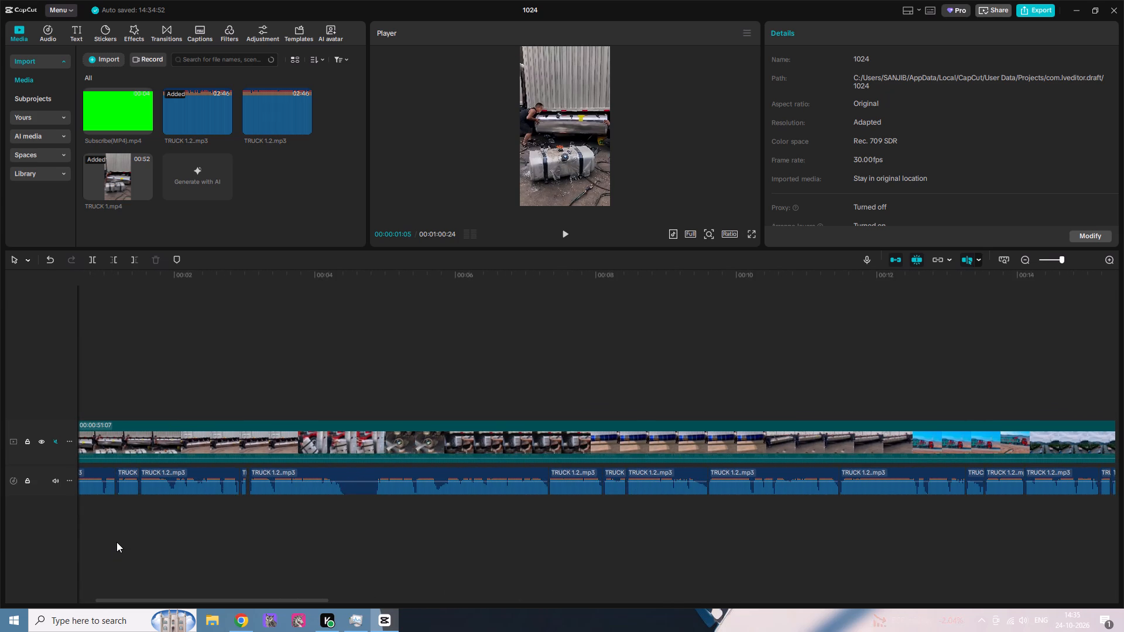
scroll(227, 569, "up", 5, "ctrl")
scroll(359, 555, "up", 17, "ctrl")
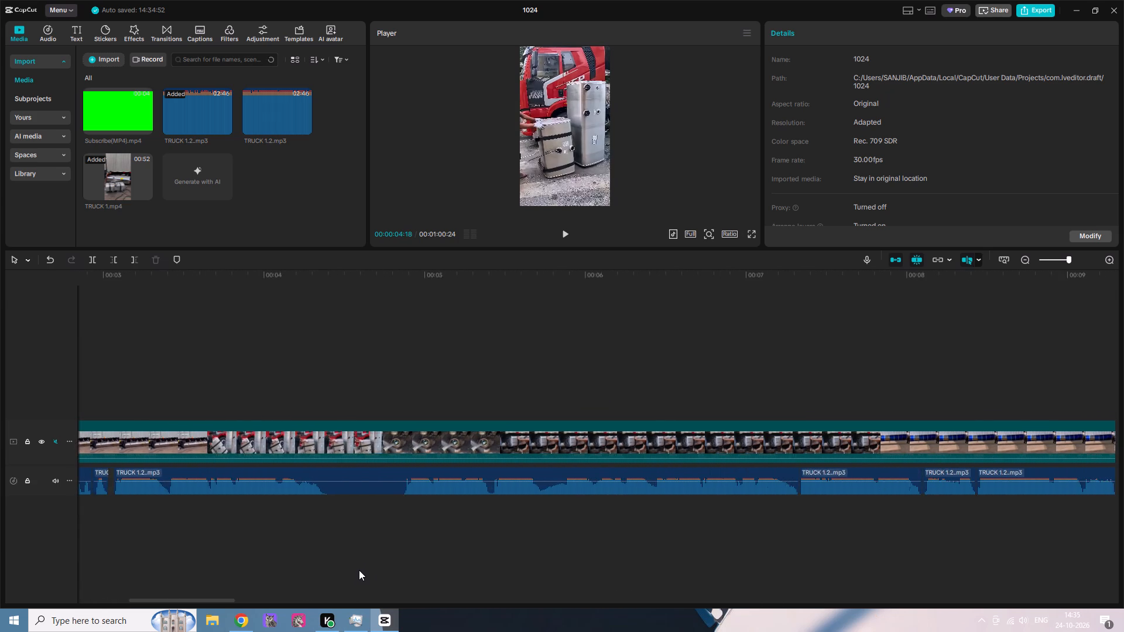
scroll(330, 547, "up", 3, "ctrl")
scroll(301, 546, "down", 1, "ctrl")
key("b")
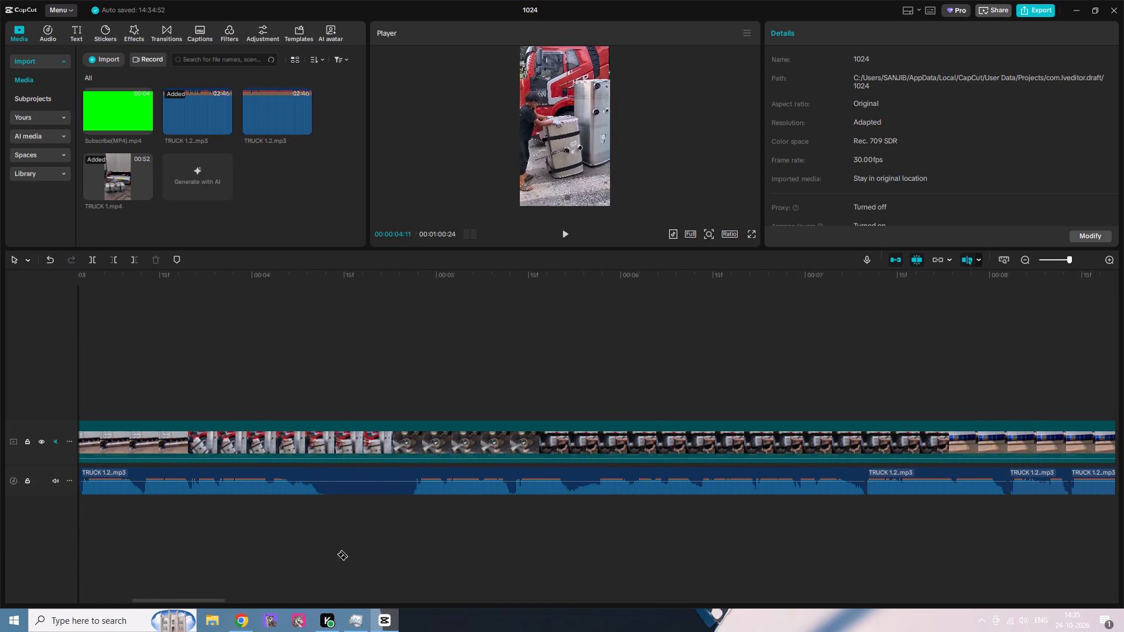
left_click(325, 476)
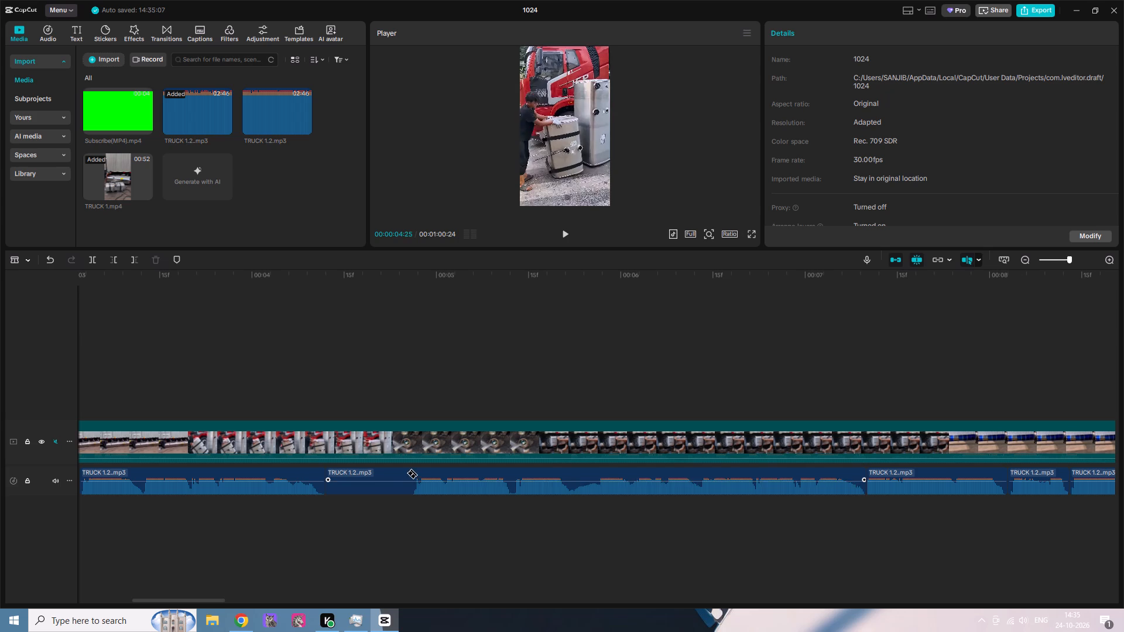
left_click(406, 473)
key("a")
left_click(378, 490)
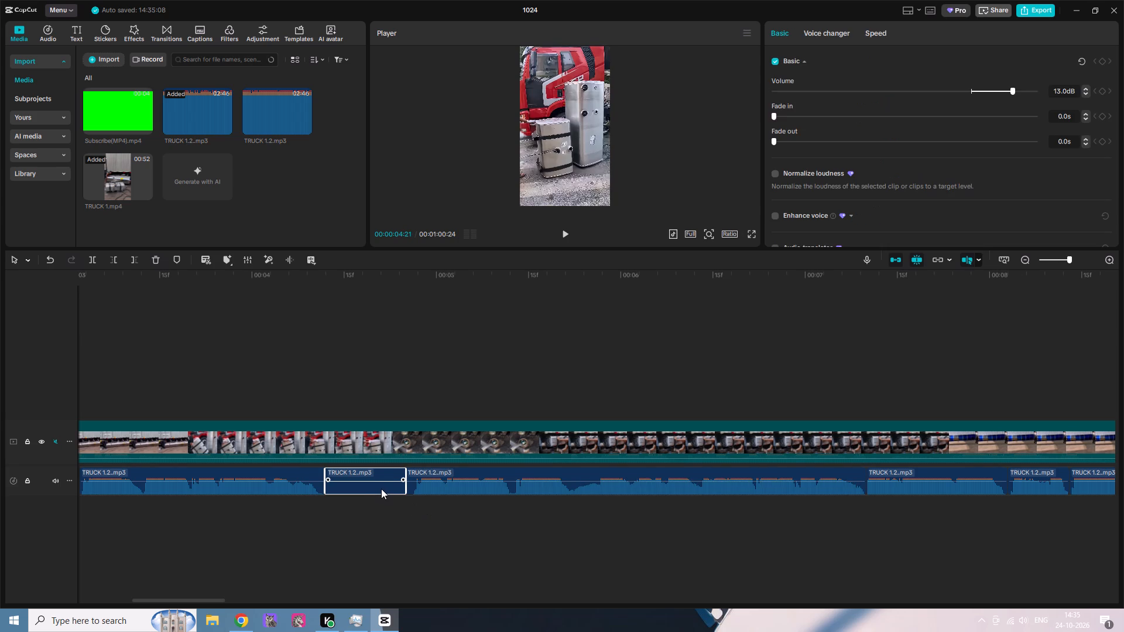
key("Delete")
Close all gaps on the audio track from the space left by the deleted voice-over piece.
right_click(381, 488)
left_click(419, 516)
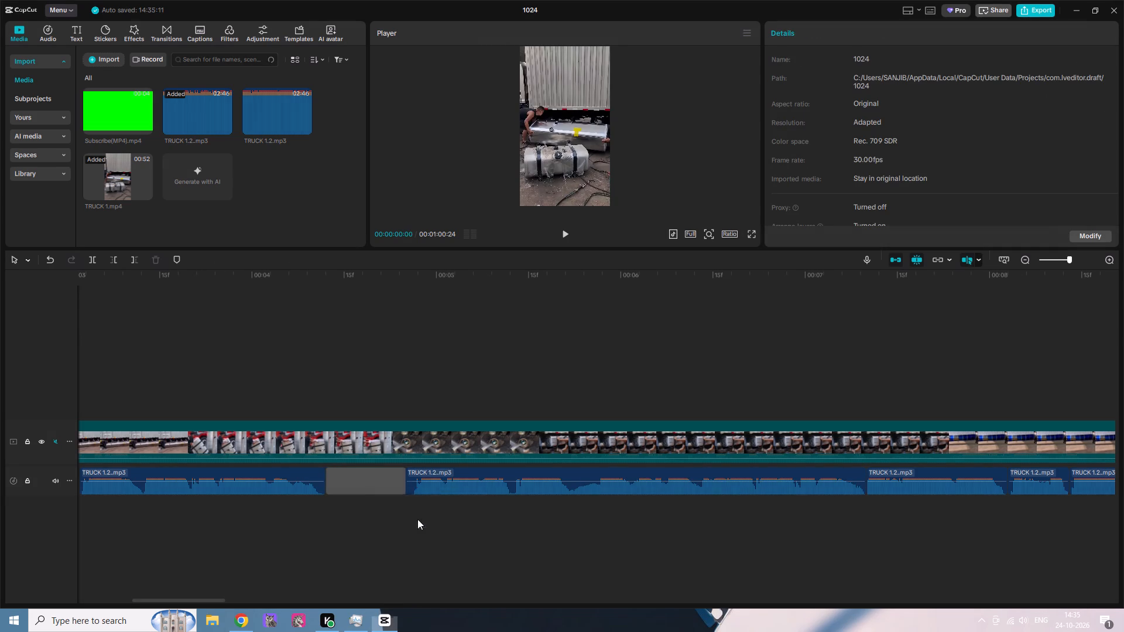
Close the tiny remaining gap between the voice-over pieces at about 00:00:03:01.
left_click_drag(201, 599, 191, 599)
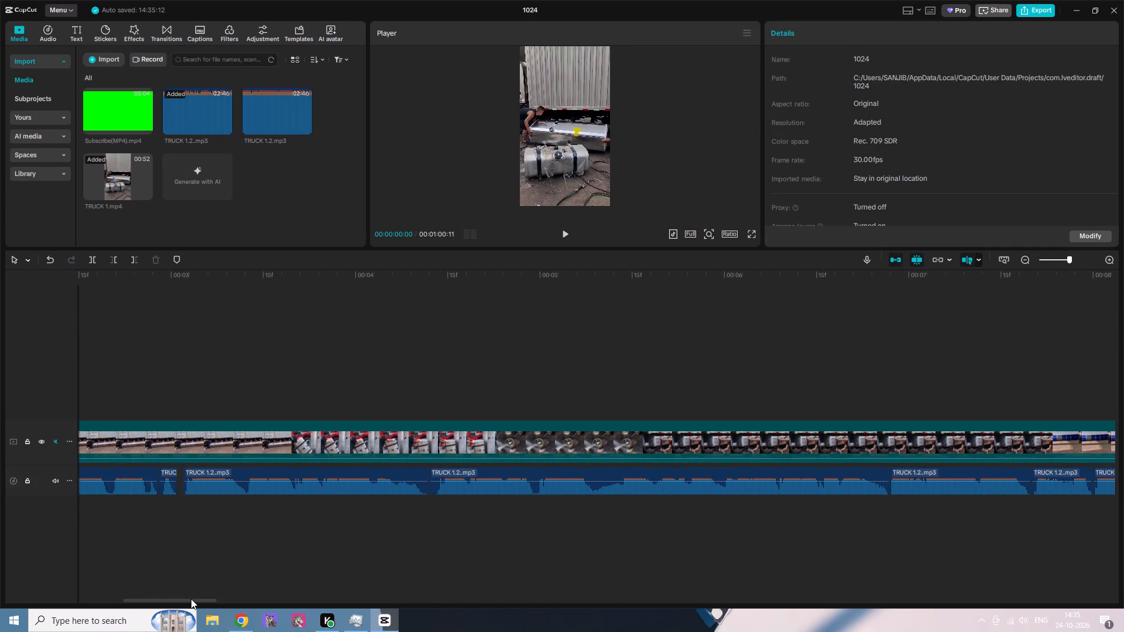
left_click_drag(191, 599, 169, 597)
scroll(445, 542, "up", 11, "ctrl")
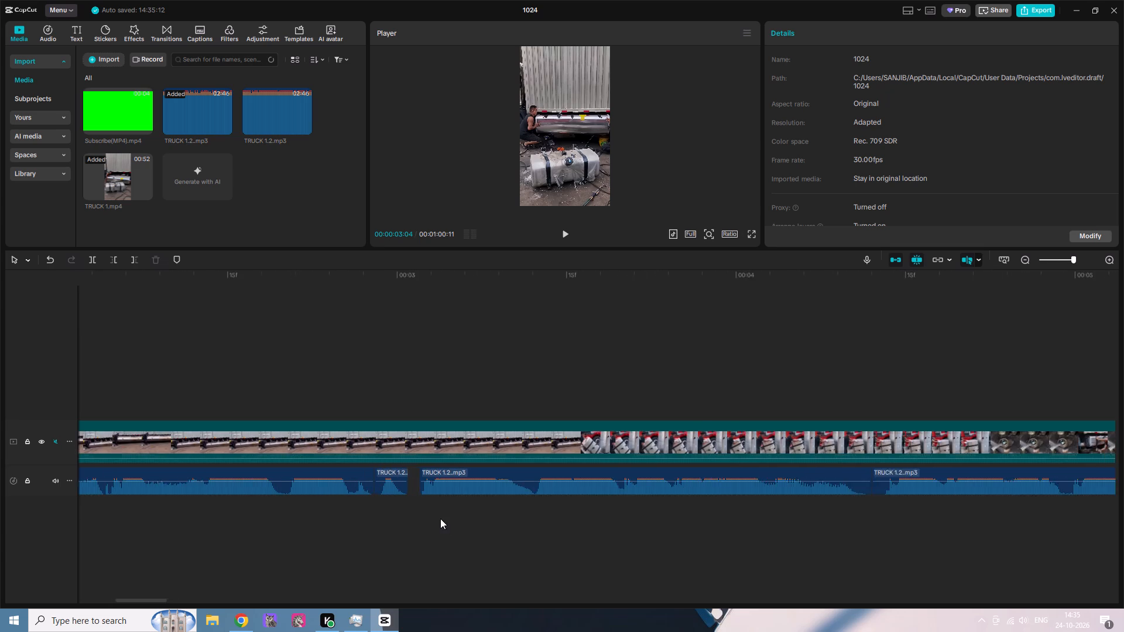
scroll(440, 518, "up", 2, "ctrl")
right_click(411, 480)
left_click(429, 507)
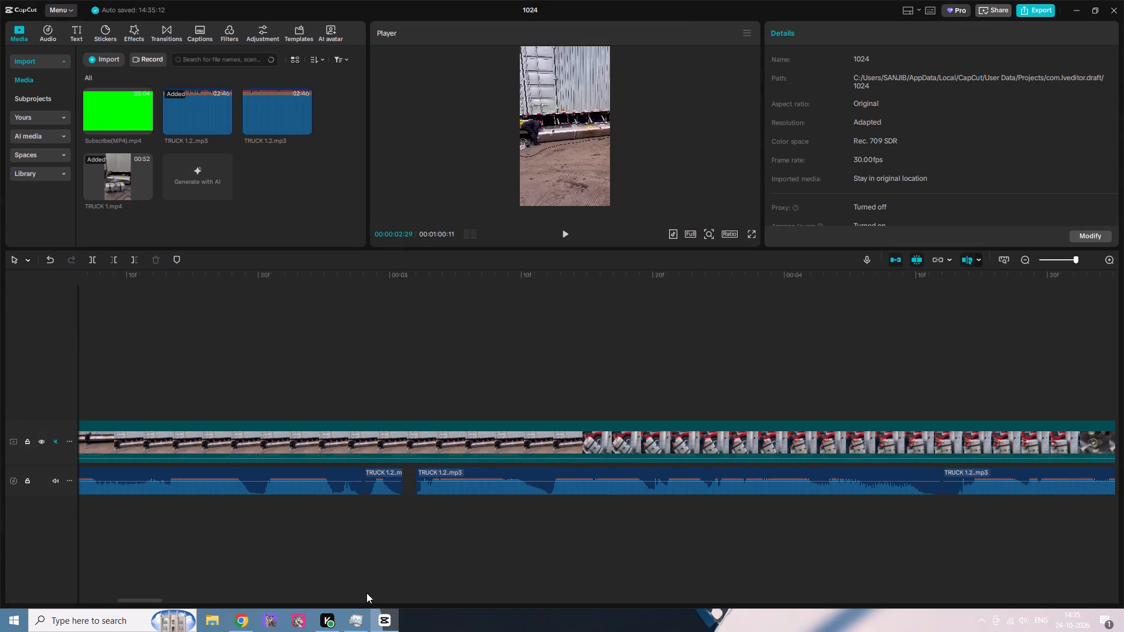
right_click(412, 482)
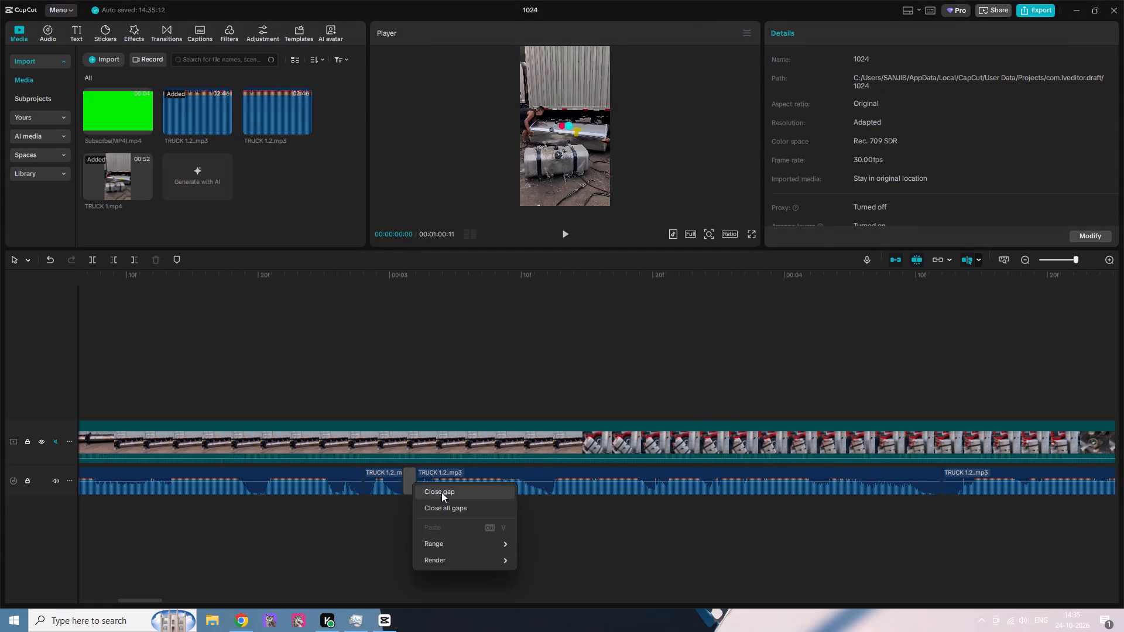
left_click(441, 492)
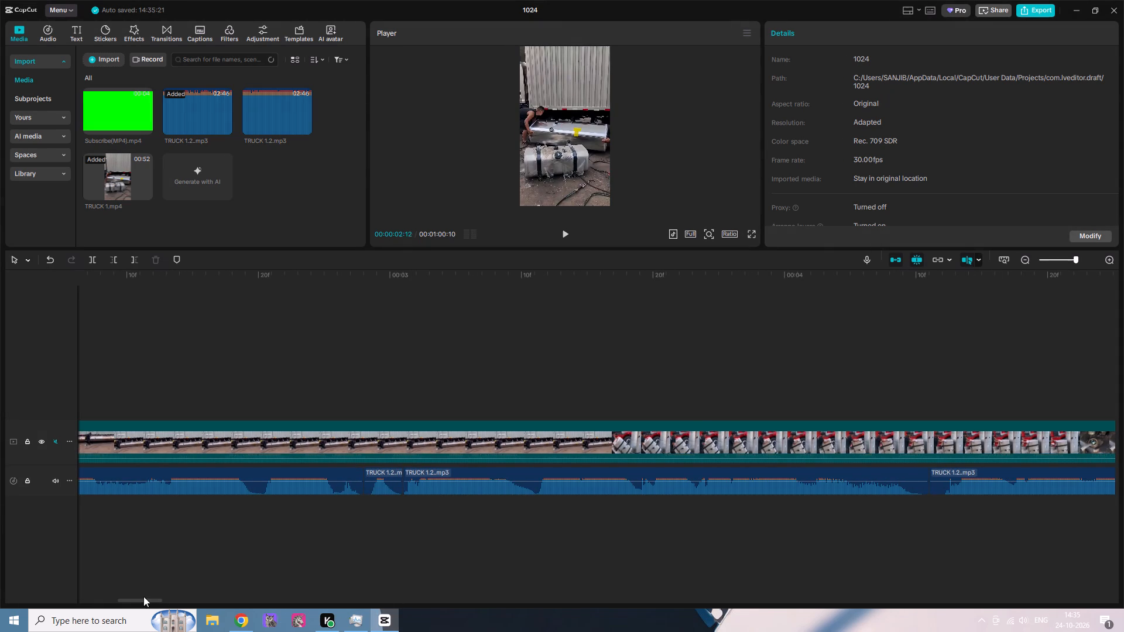
Close the gap before the first voice-over piece so the audio starts at 00:00:00:00.
left_click_drag(143, 600, 96, 604)
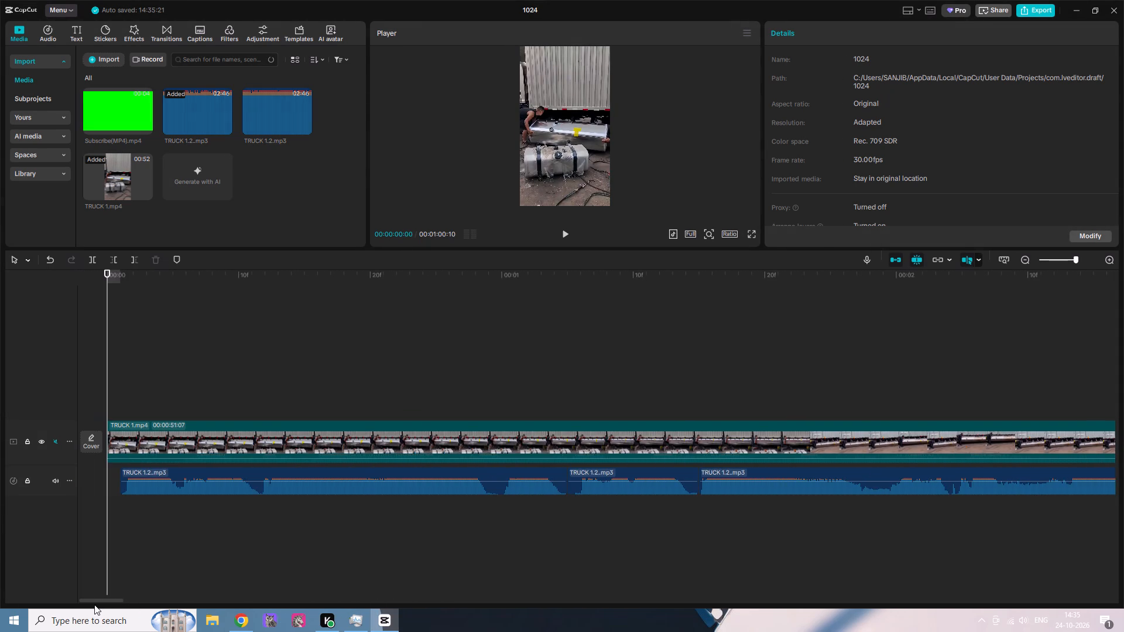
right_click(106, 485)
right_click(119, 478)
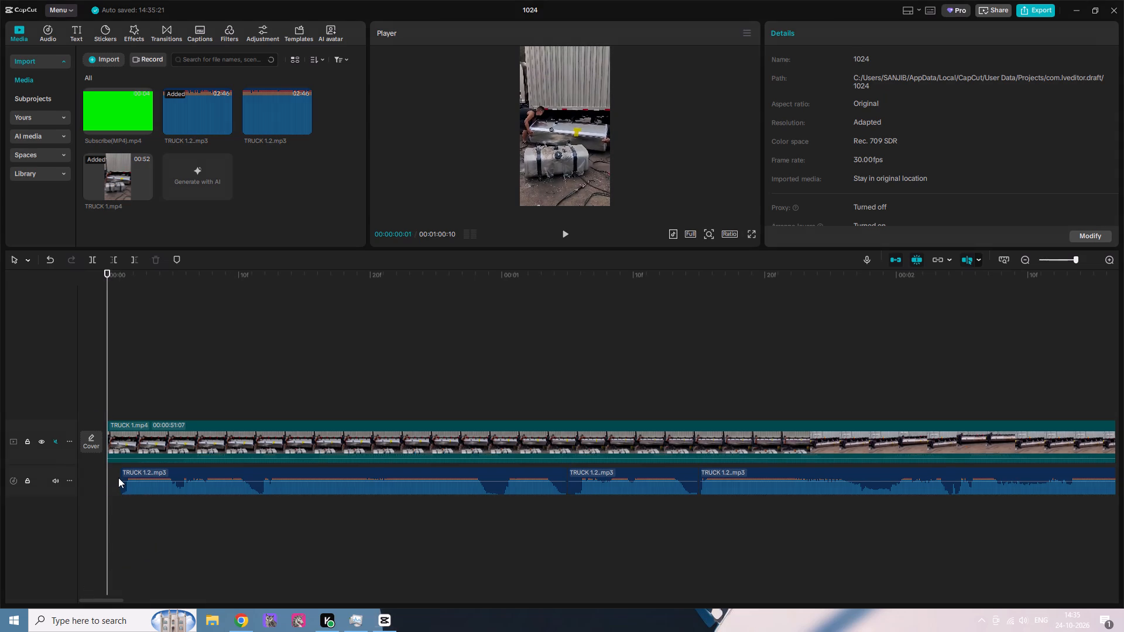
left_click(133, 490)
Compare where the TRUCK 1 video clip ends with where the trimmed voice-over ends on the timeline.
scroll(347, 570, "down", 9, "ctrl")
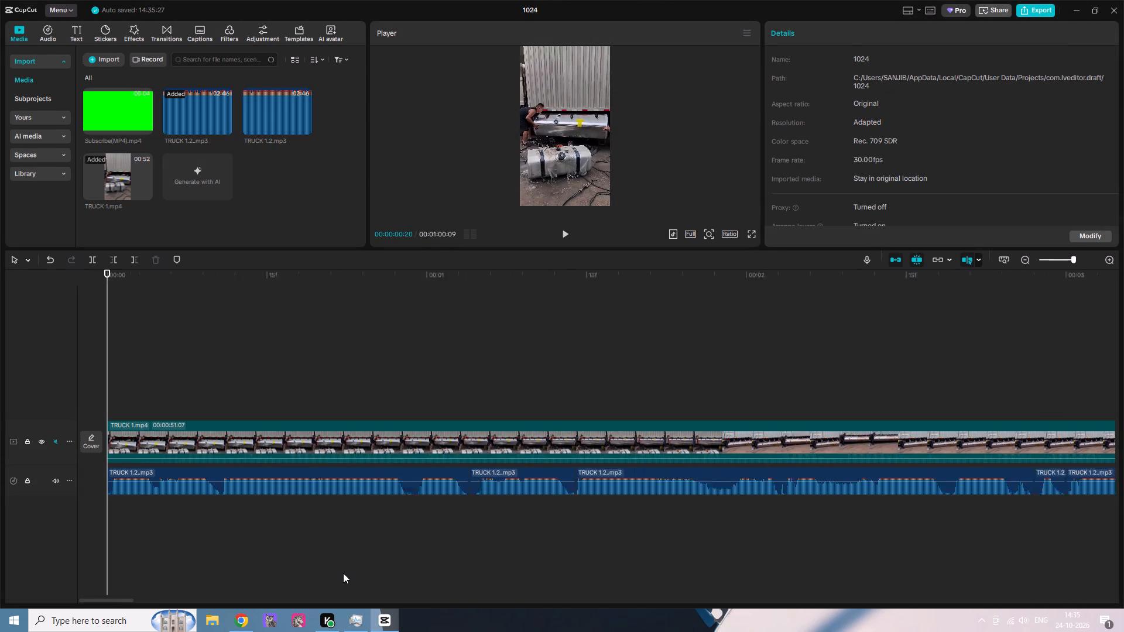
scroll(343, 573, "down", 20, "ctrl")
scroll(332, 588, "down", 13, "ctrl")
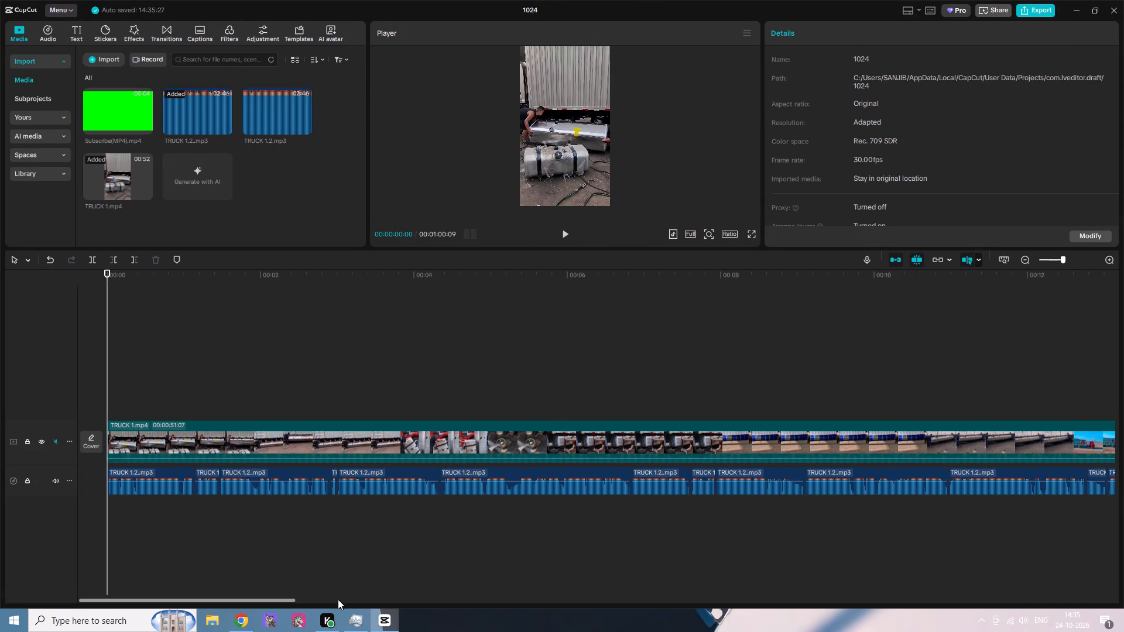
scroll(338, 599, "down", 6, "ctrl")
scroll(338, 592, "down", 20, "ctrl")
scroll(338, 592, "down", 8, "ctrl")
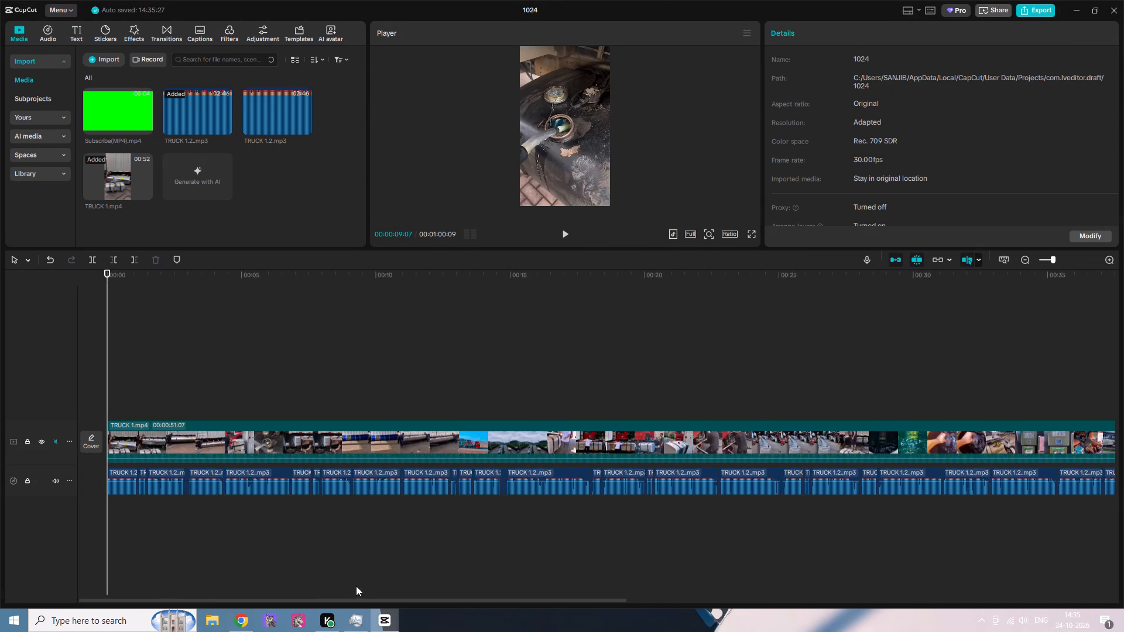
scroll(356, 586, "down", 8, "ctrl")
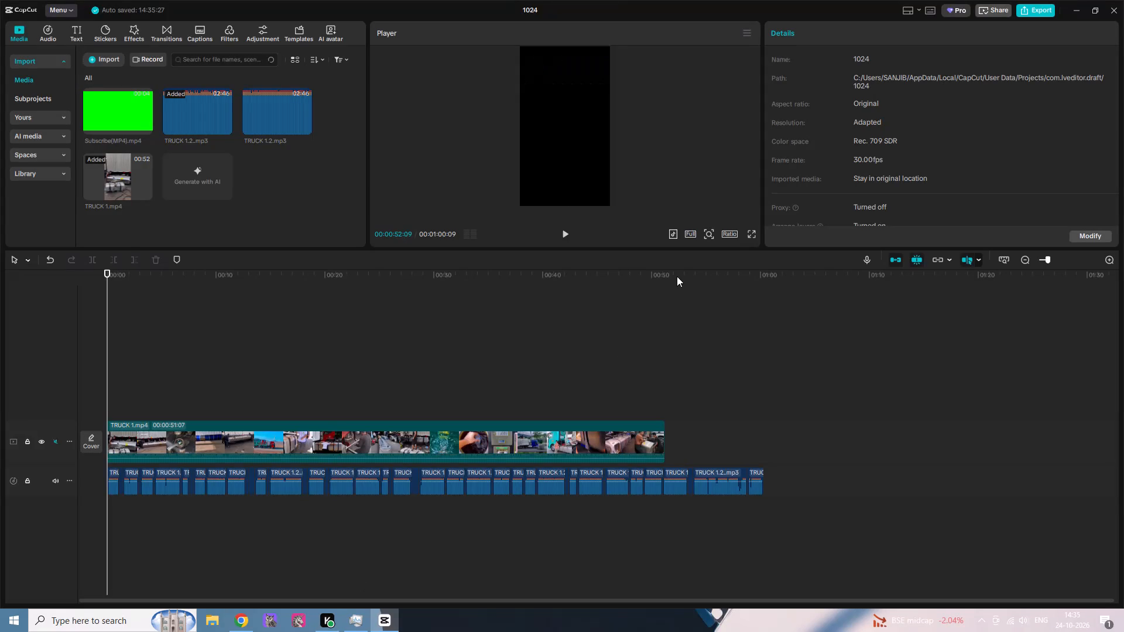
left_click(670, 276)
left_click_drag(670, 276, 667, 278)
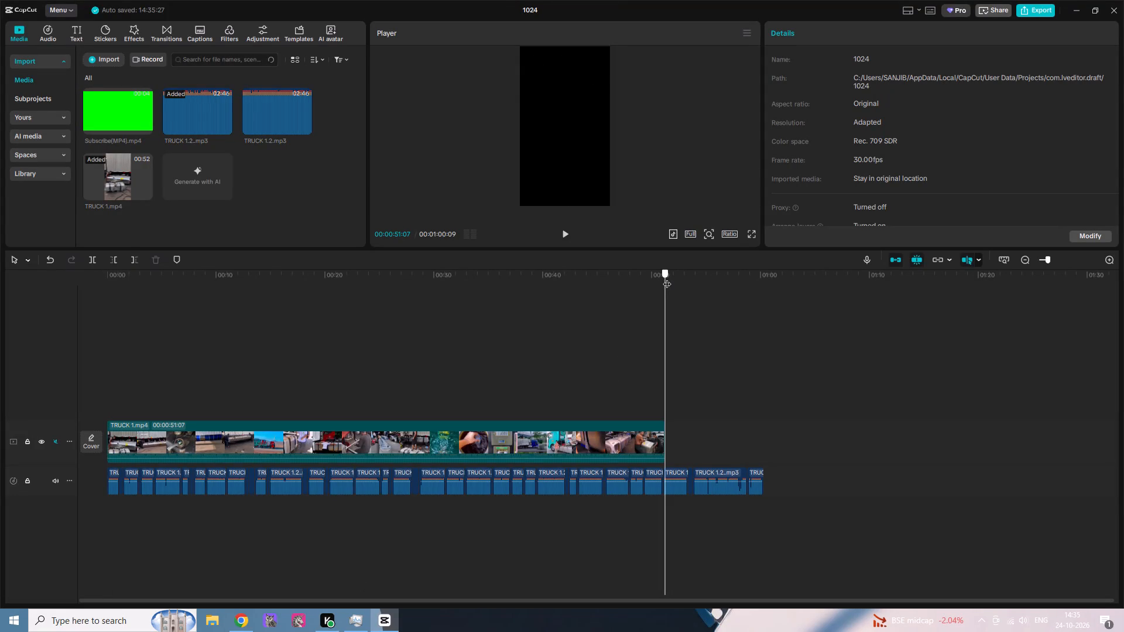
left_click_drag(667, 278, 764, 283)
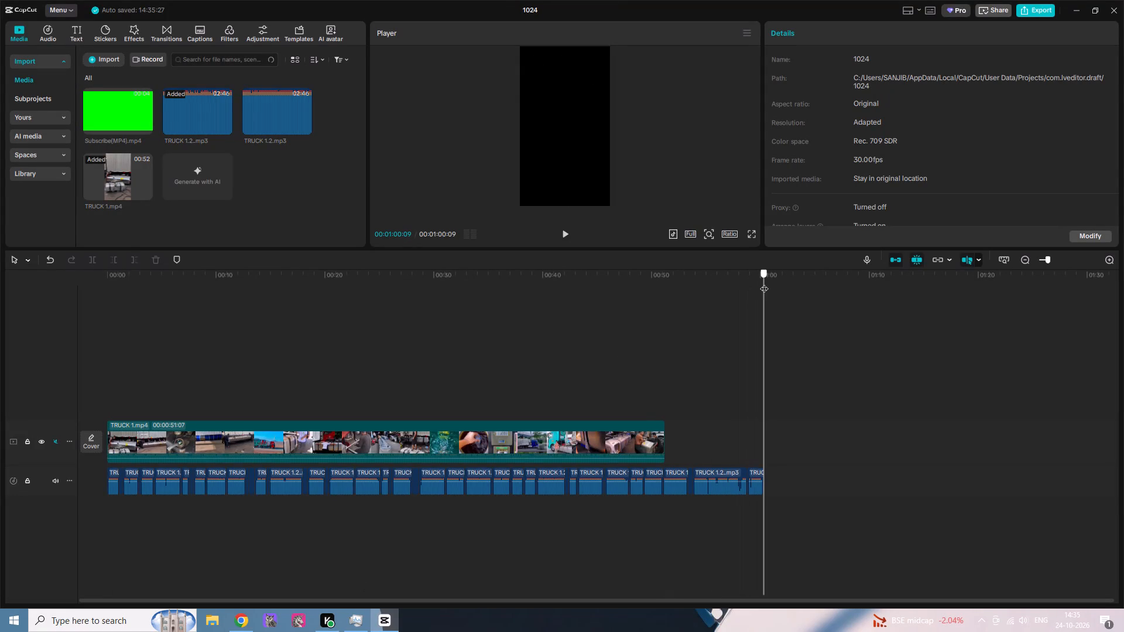
left_click_drag(764, 283, 767, 287)
left_click_drag(767, 287, 758, 287)
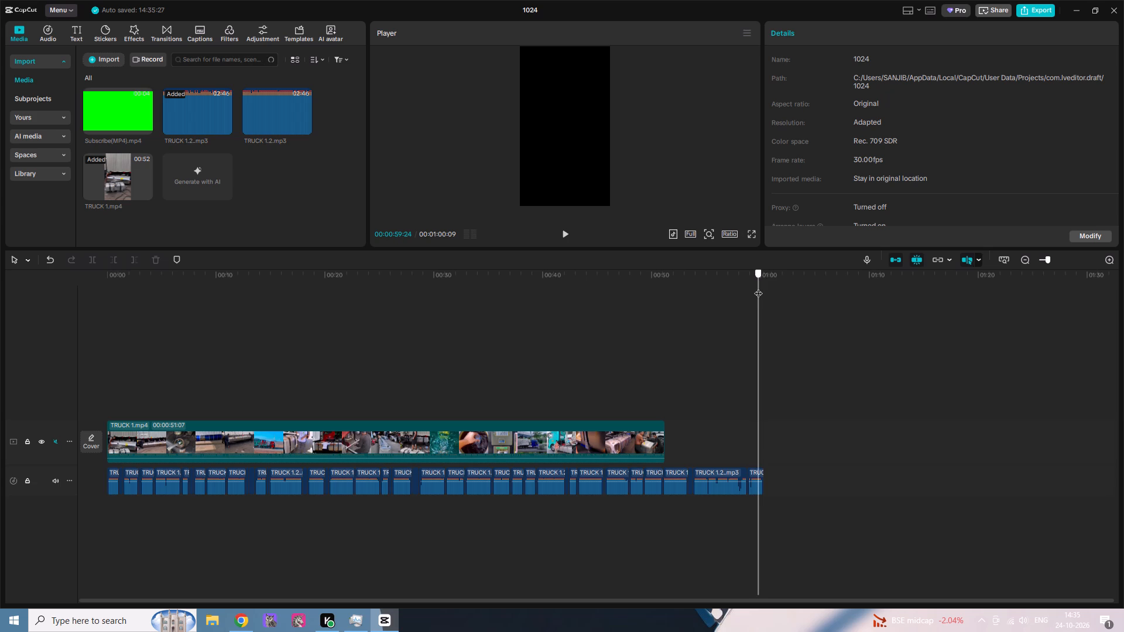
Play the project from the start and unmute the video track during playback, stopping after a few seconds.
left_click_drag(758, 287, 0, 324)
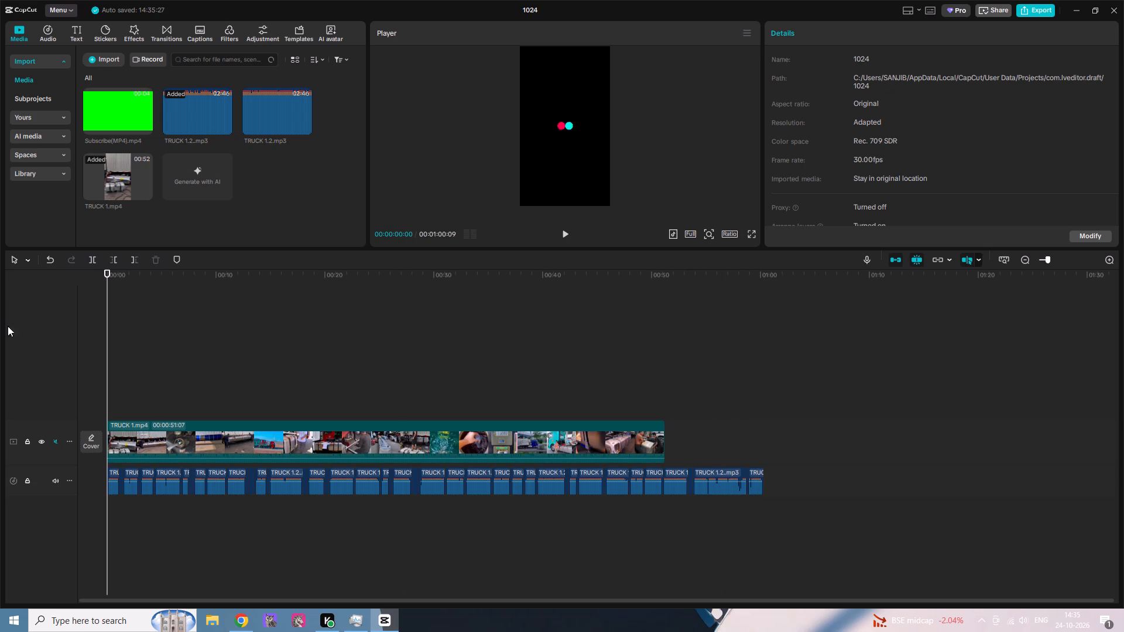
key("space")
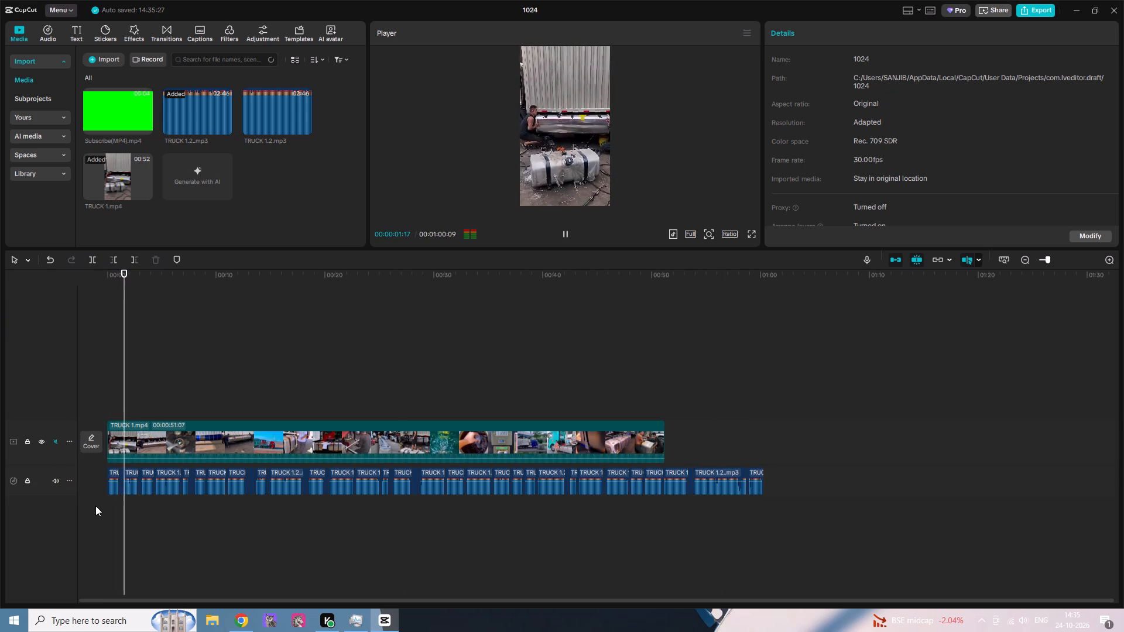
left_click(54, 443)
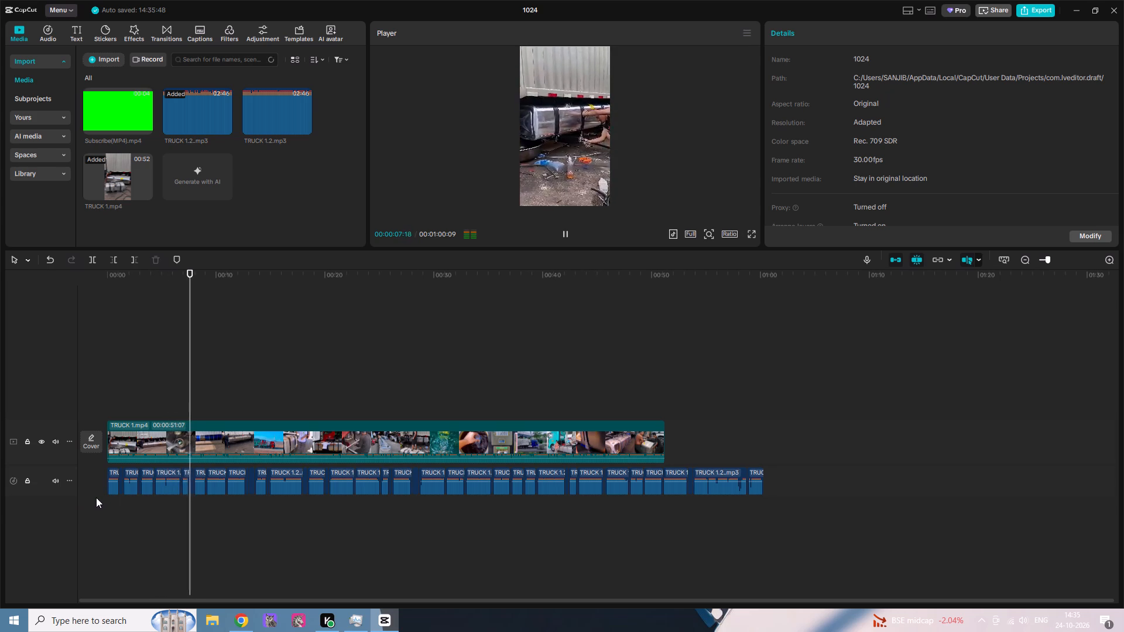
key("space")
Slow down the TRUCK 1 video clip by setting its speed to 0.89x.
left_click(496, 453)
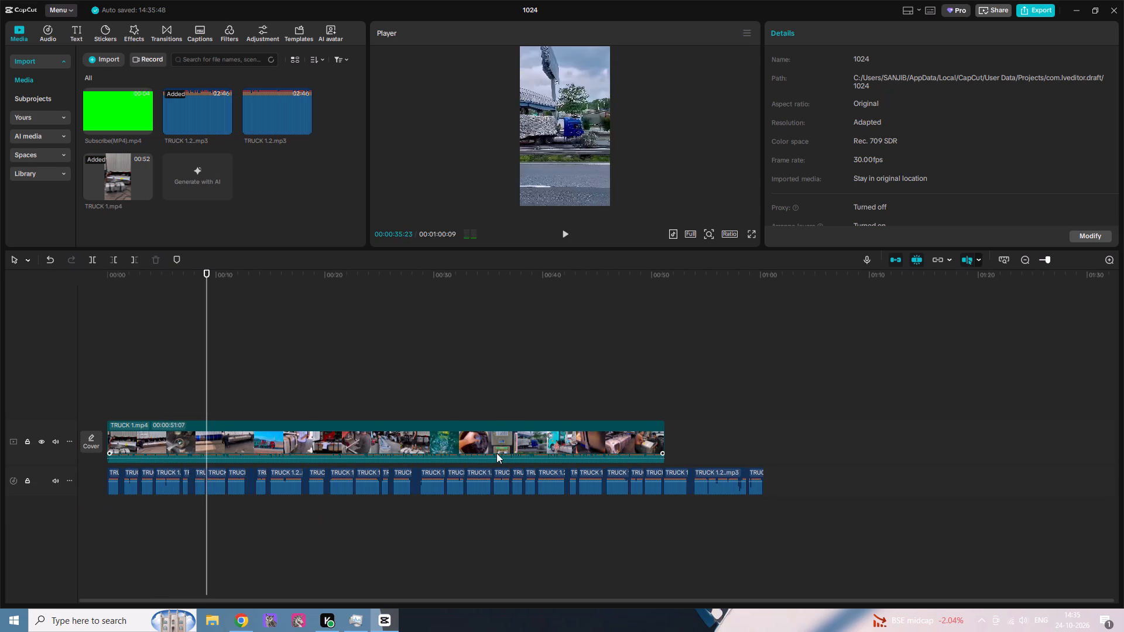
left_click(845, 34)
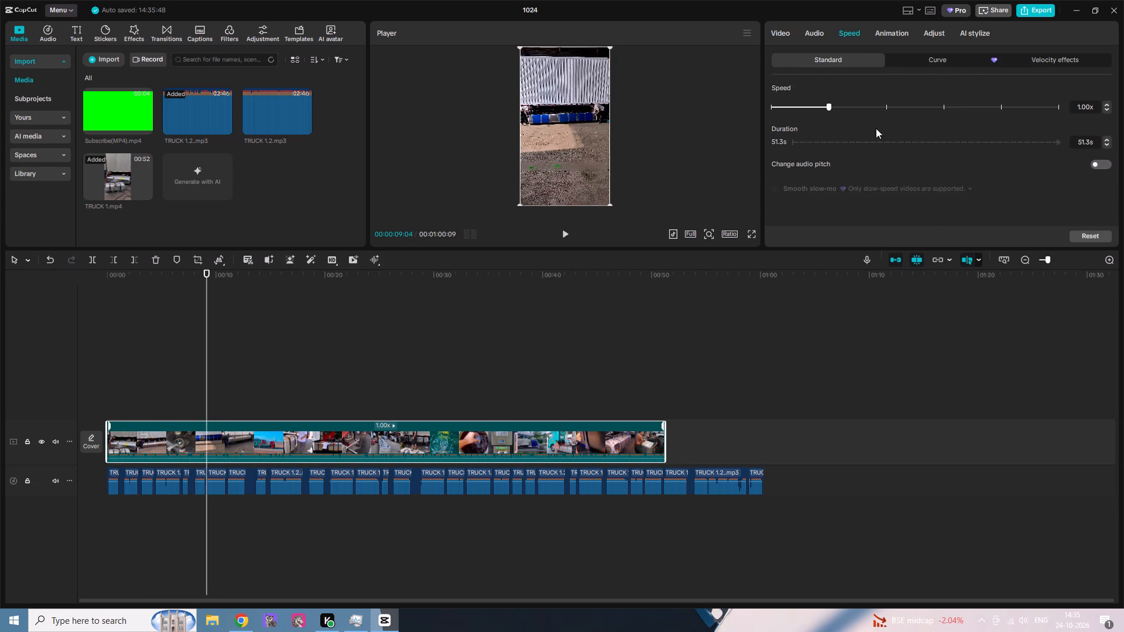
left_click(1106, 109)
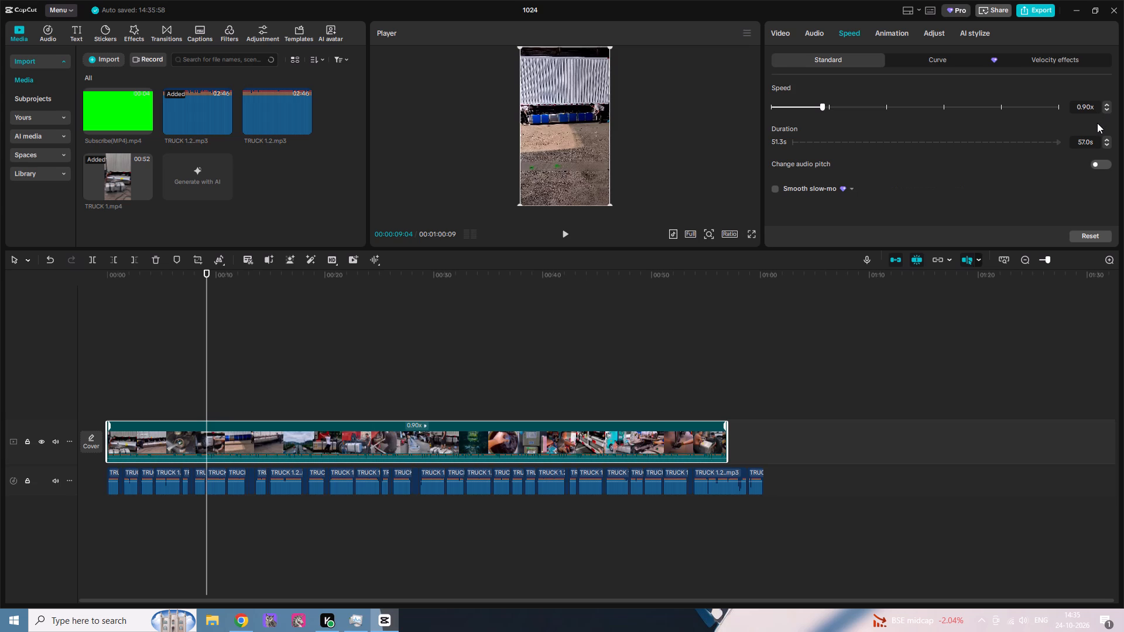
left_click(1109, 110)
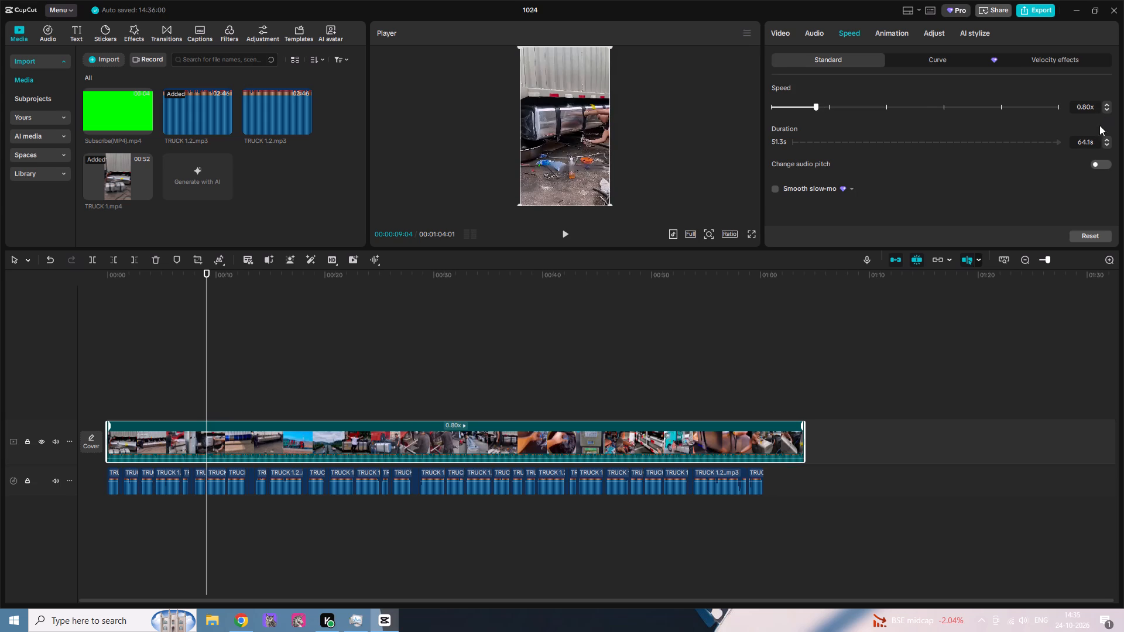
left_click(1092, 105)
left_click_drag(1091, 106, 1085, 109)
key("9")
key("Return")
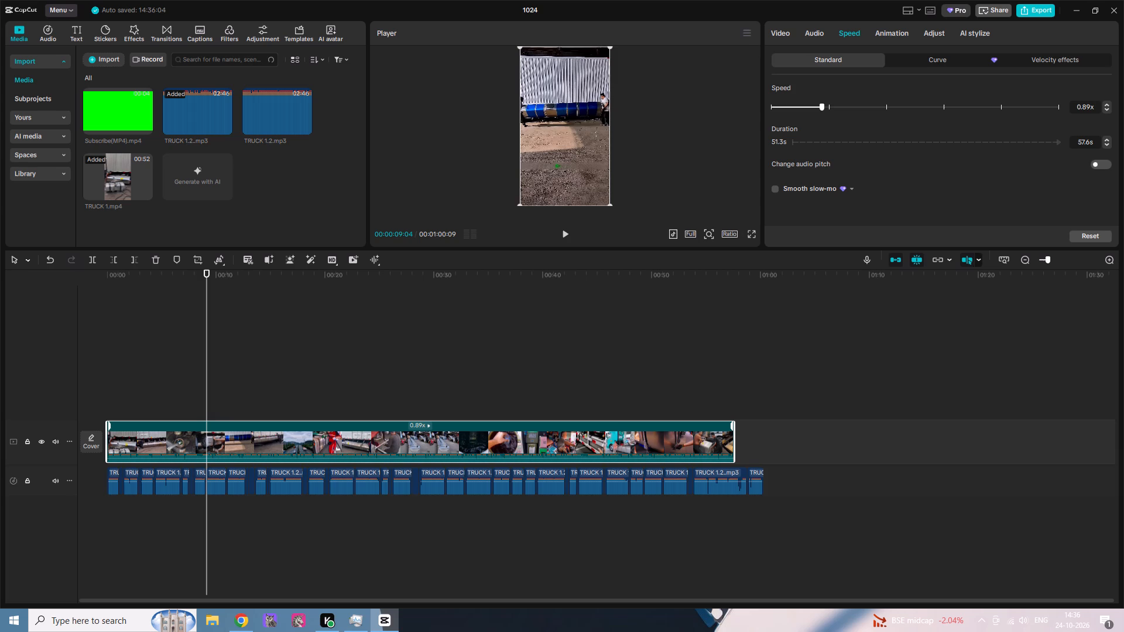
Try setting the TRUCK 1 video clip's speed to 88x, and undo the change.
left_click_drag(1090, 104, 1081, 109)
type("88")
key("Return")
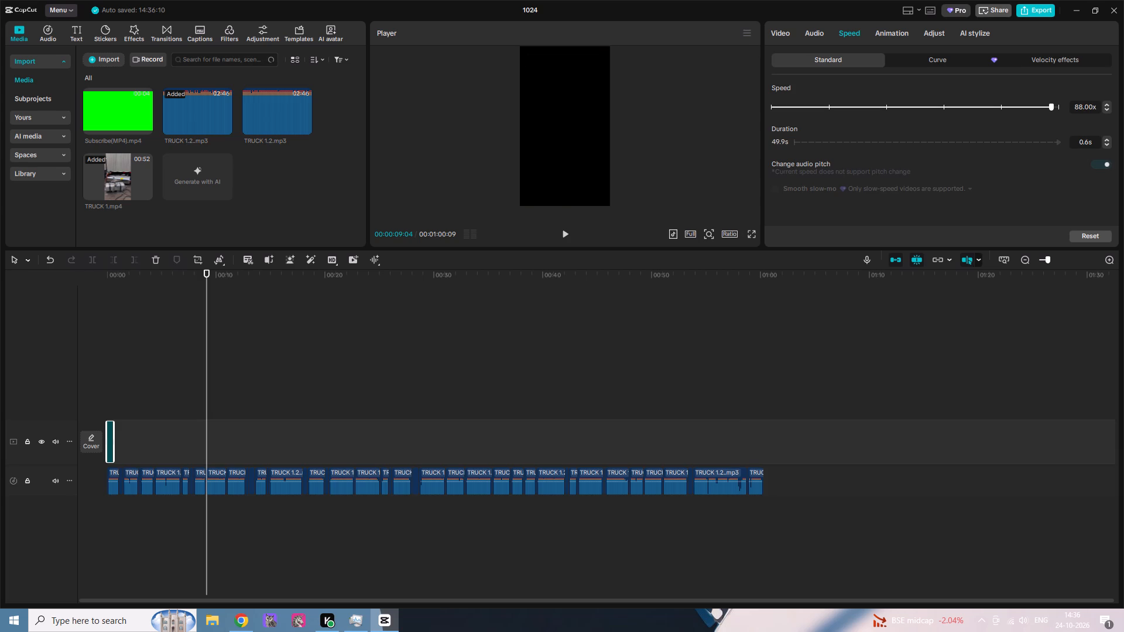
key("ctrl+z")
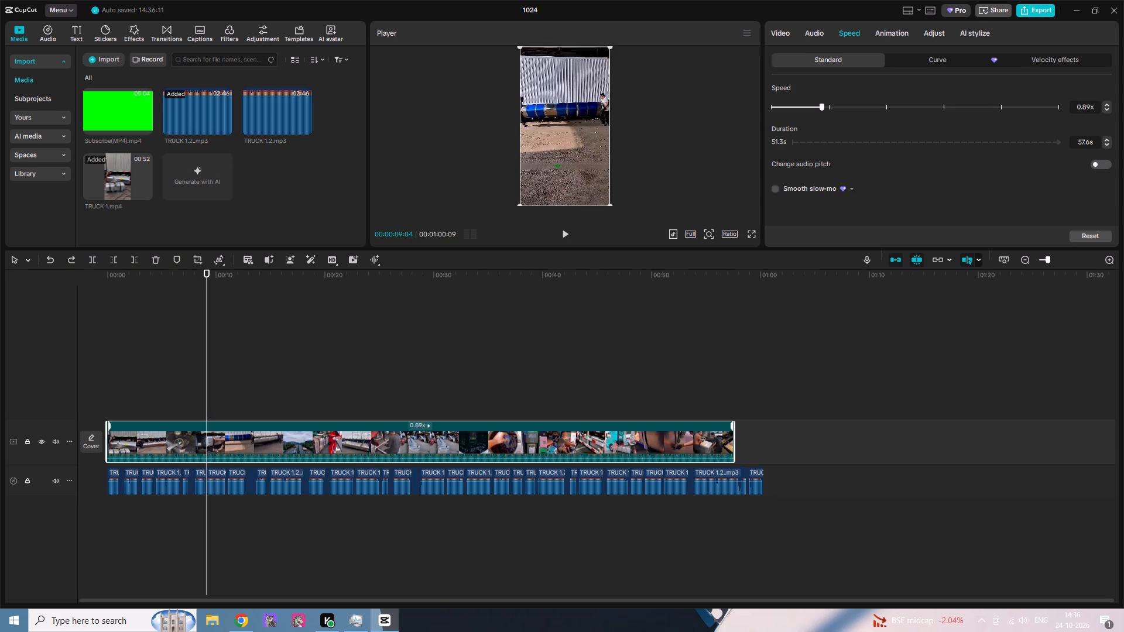
Slow the TRUCK 1 video clip to 0.87x and further to 0.85x to match the voice-over's length.
scroll(1106, 123, "up", 4, "ctrl")
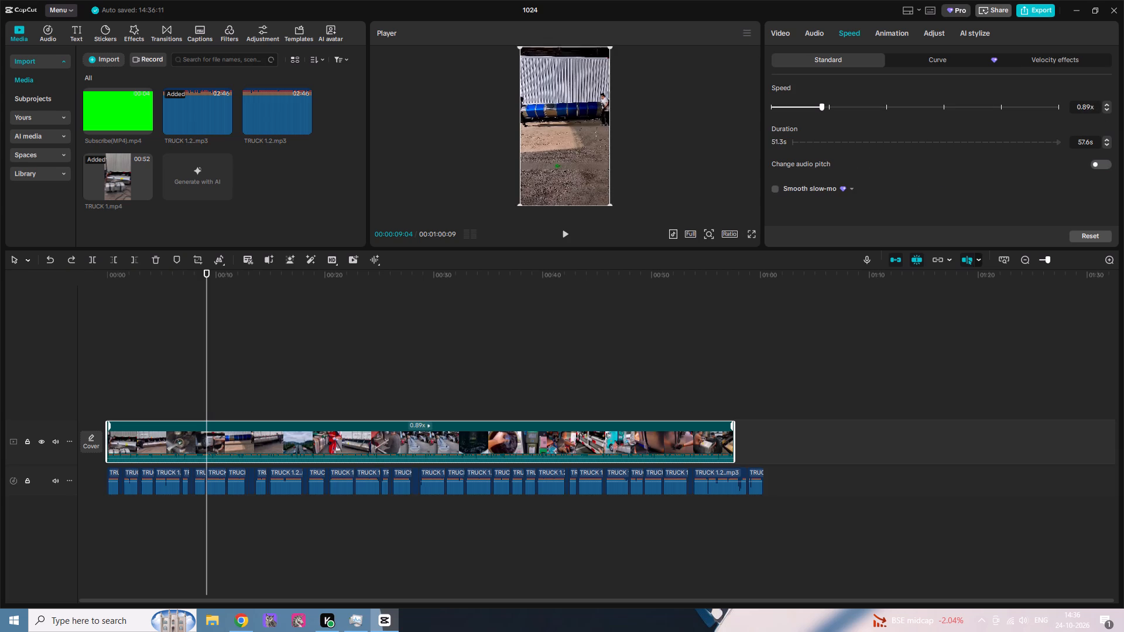
left_click(1090, 107)
key("7")
key("Return")
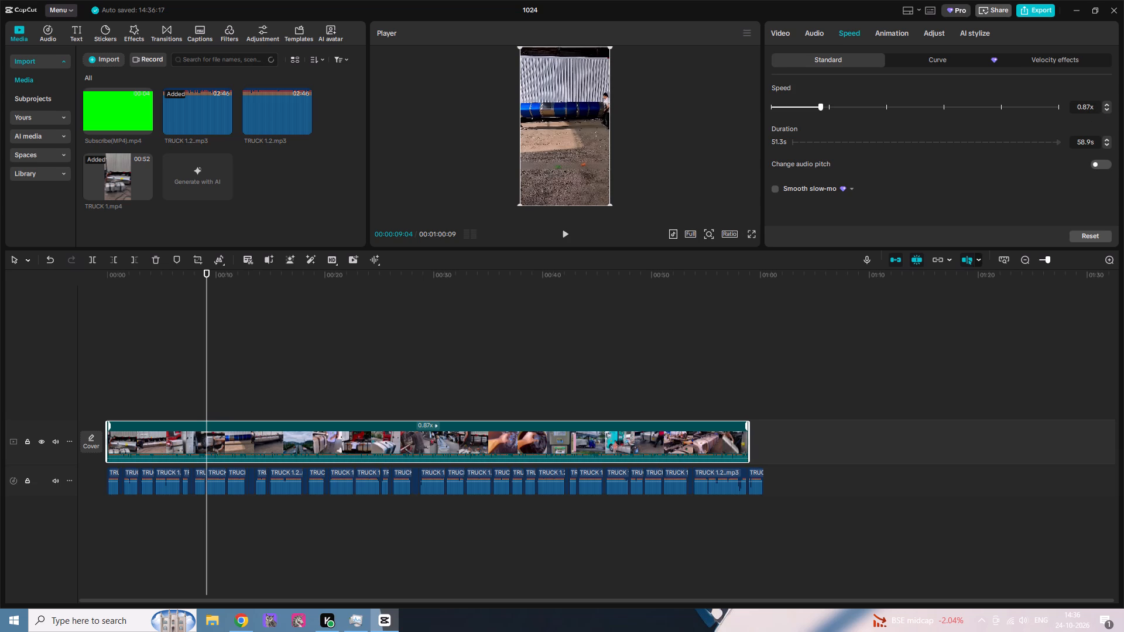
left_click(1085, 105)
left_click(1090, 106)
key("5")
key("Return")
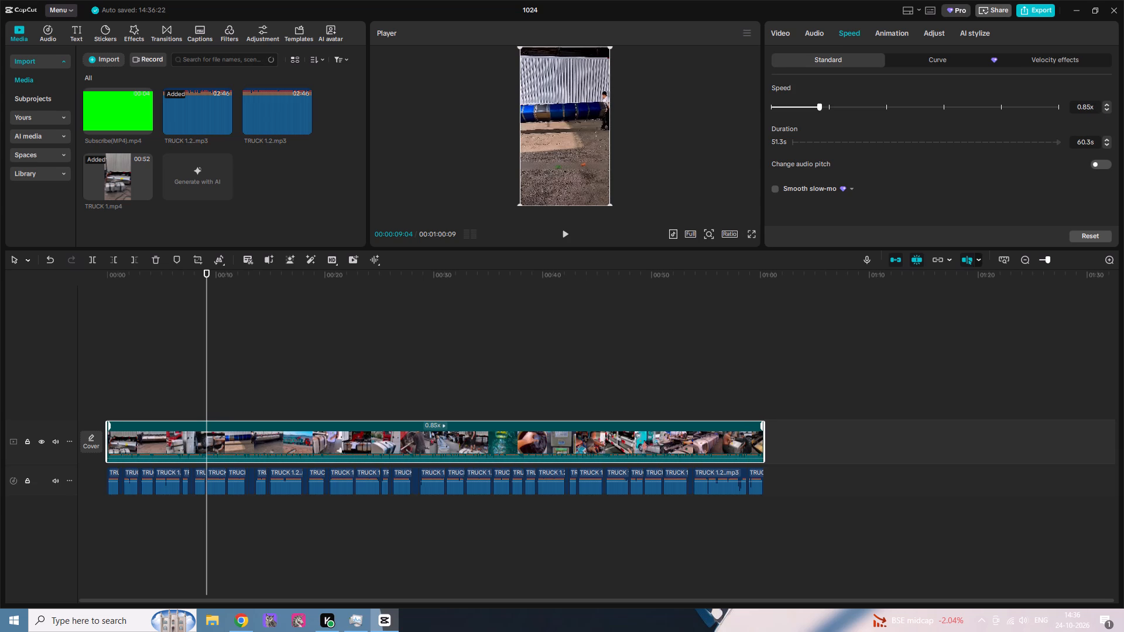
Play the project from the start, toggling mute on the video and voice-over tracks to compare their sound.
left_click(768, 279)
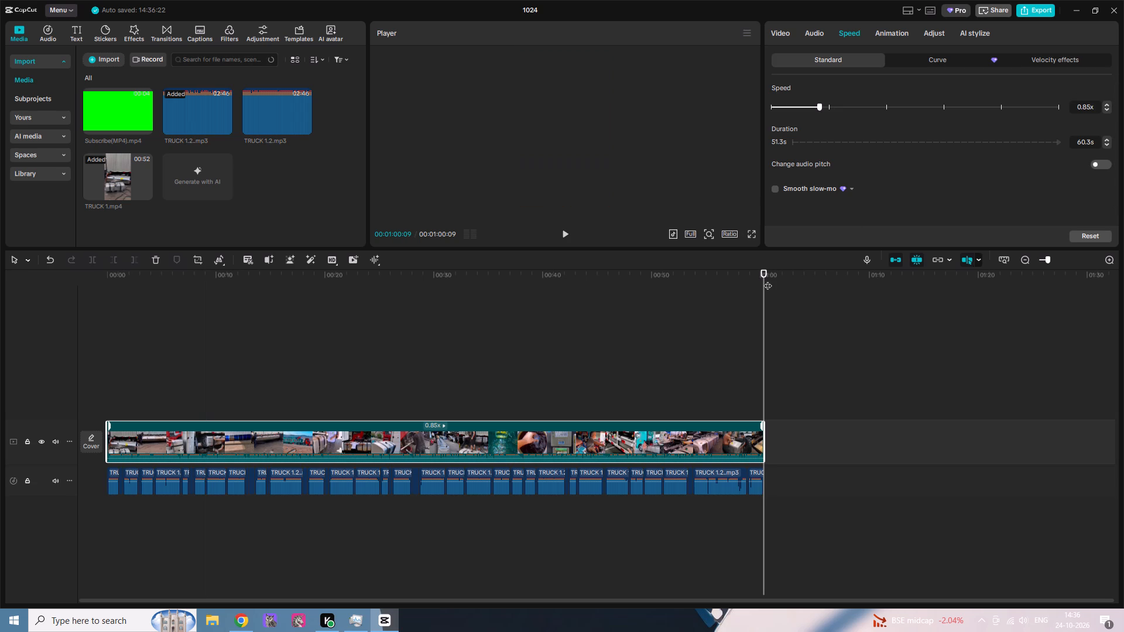
left_click_drag(767, 280, 0, 225)
left_click(50, 445)
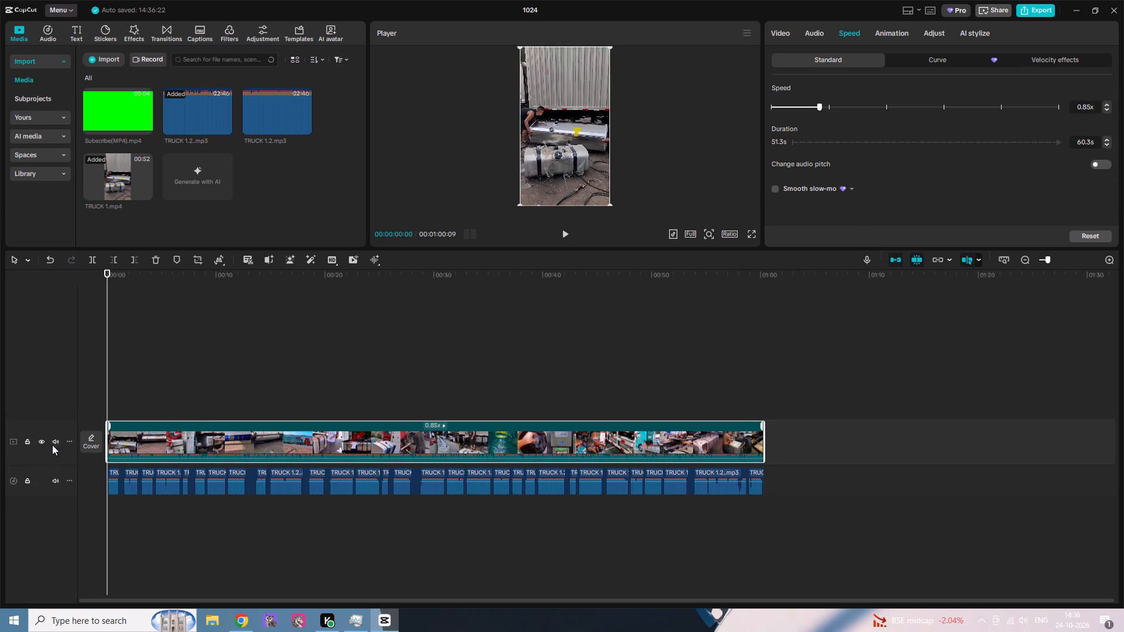
left_click(56, 442)
left_click(56, 443)
key("space")
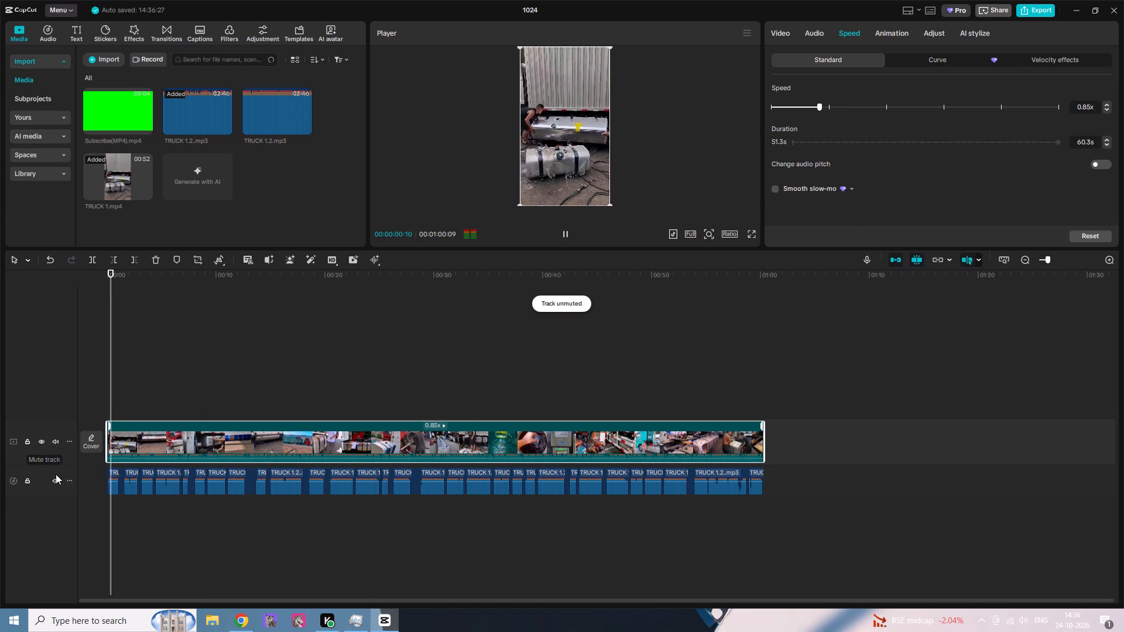
left_click(54, 482)
left_click(57, 482)
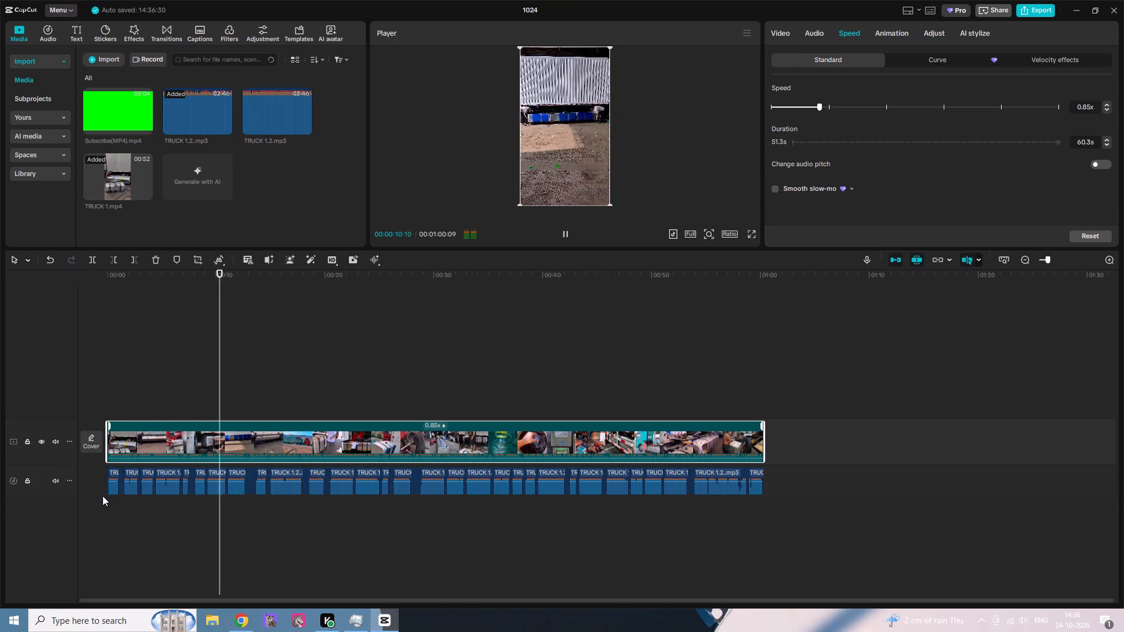
Review the slowed TRUCK 1 clip against the voice-over pieces along the timeline up to their ends while the project plays.
left_click_drag(337, 600, 349, 602)
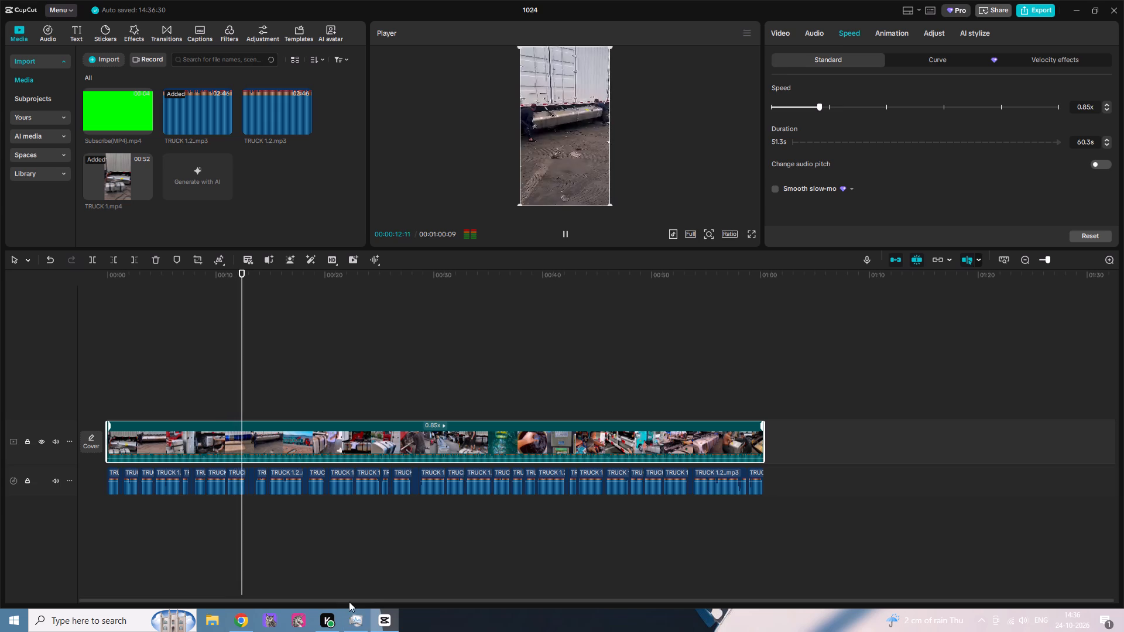
left_click_drag(349, 602, 372, 602)
left_click_drag(1047, 262, 1063, 262)
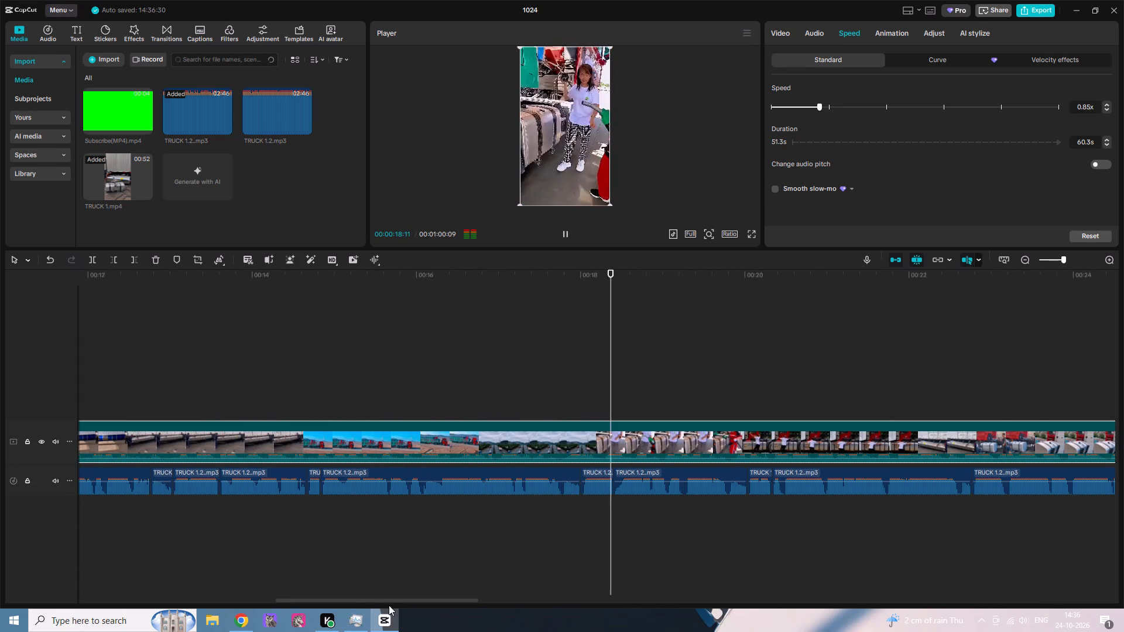
left_click_drag(392, 602, 419, 606)
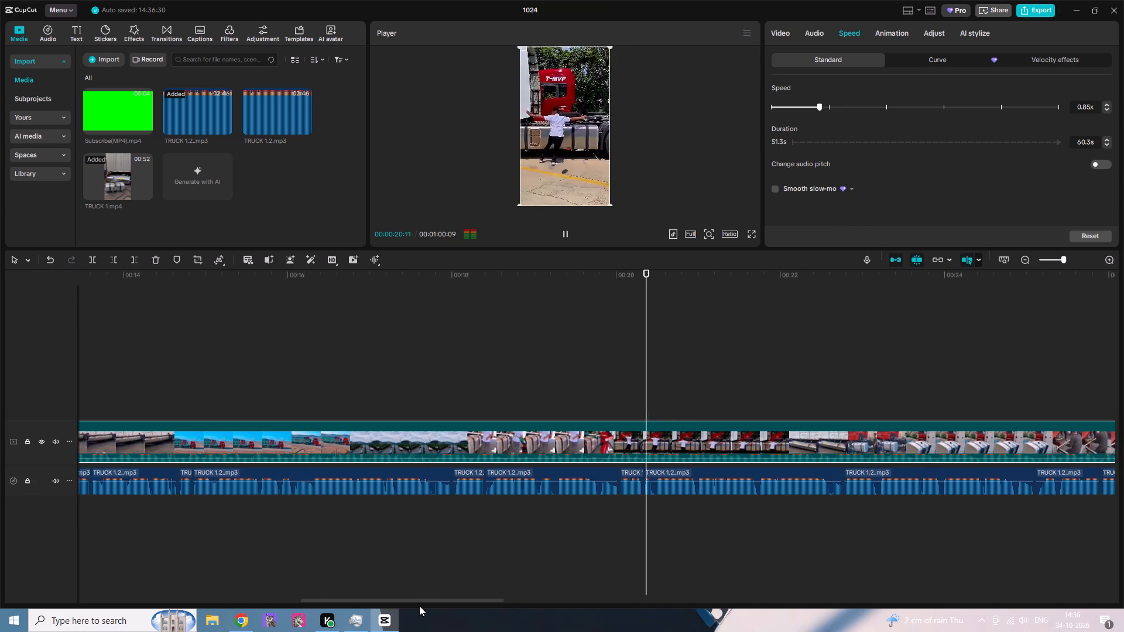
left_click_drag(419, 606, 447, 611)
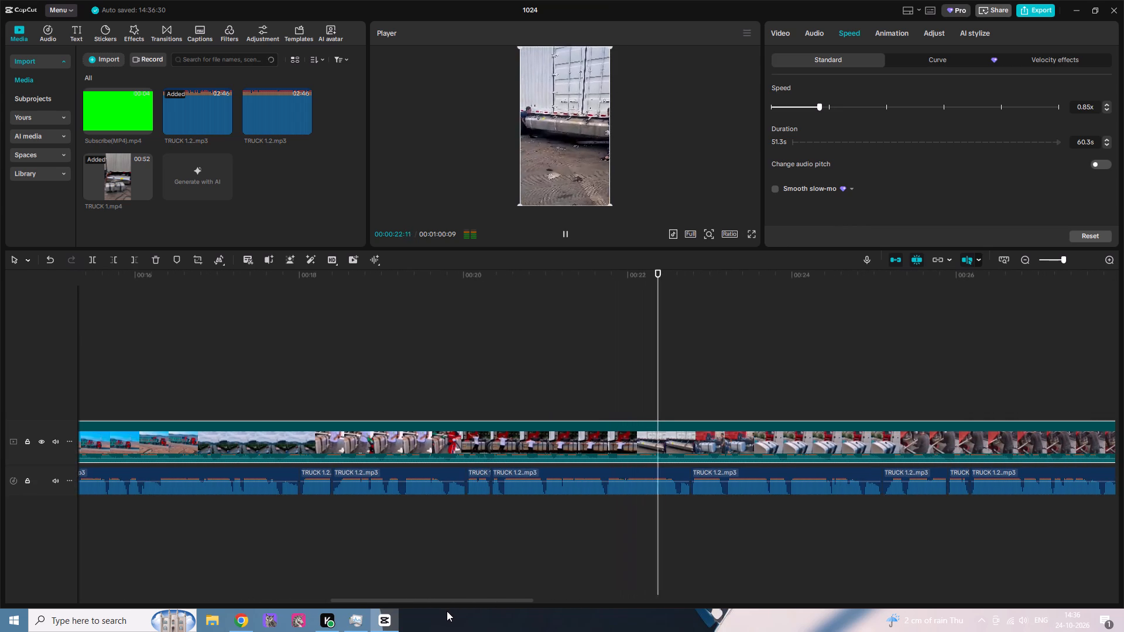
left_click_drag(447, 611, 458, 614)
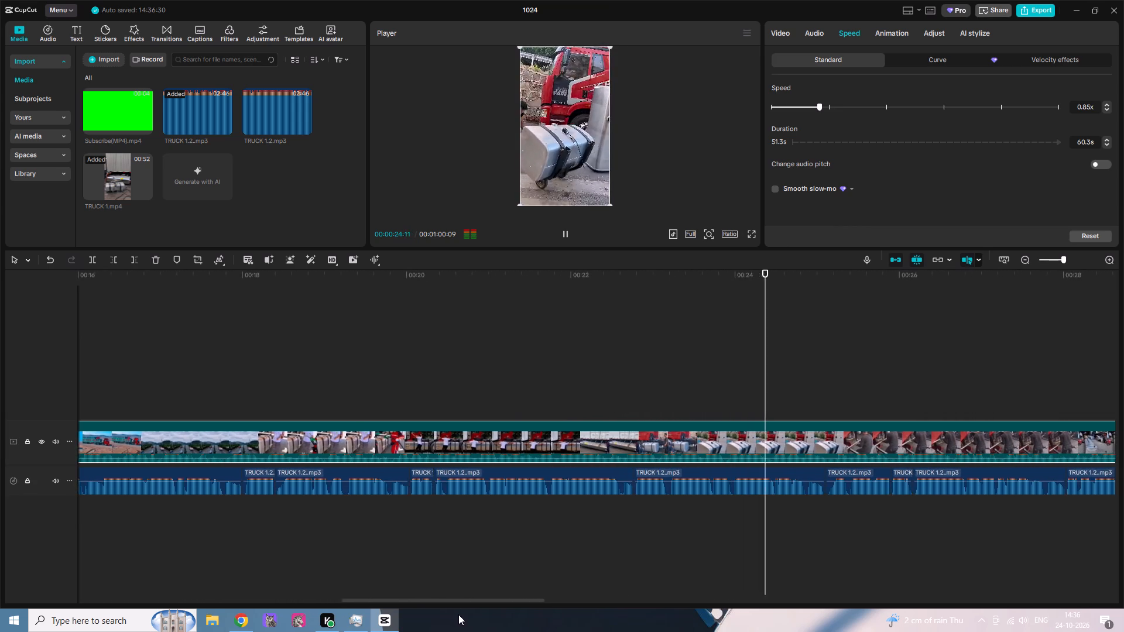
left_click_drag(458, 614, 606, 631)
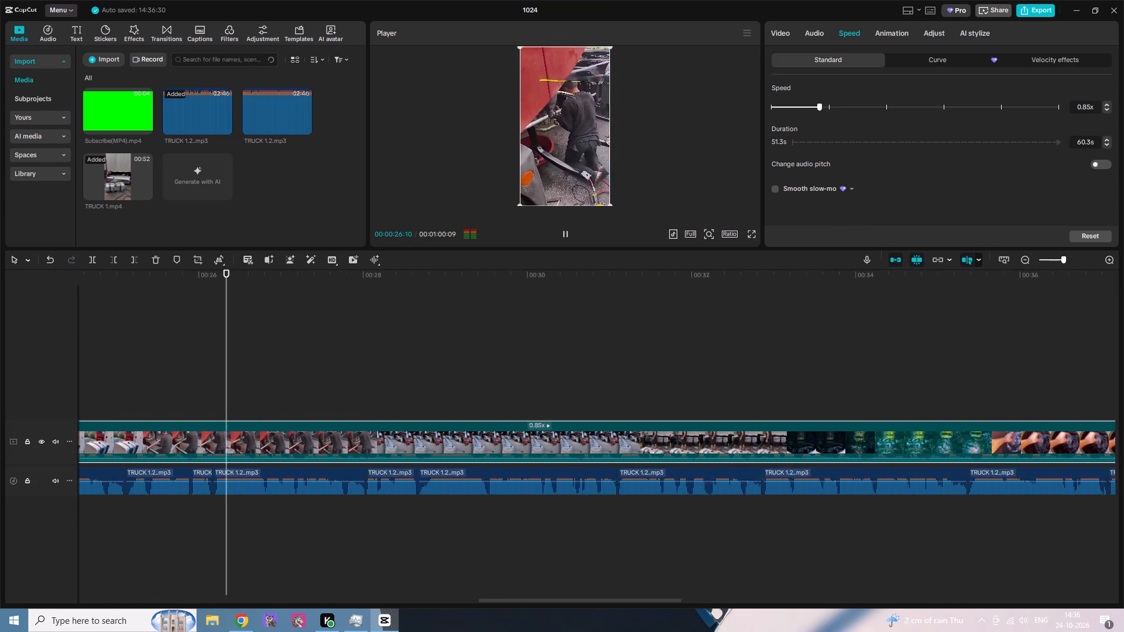
left_click_drag(606, 631, 666, 631)
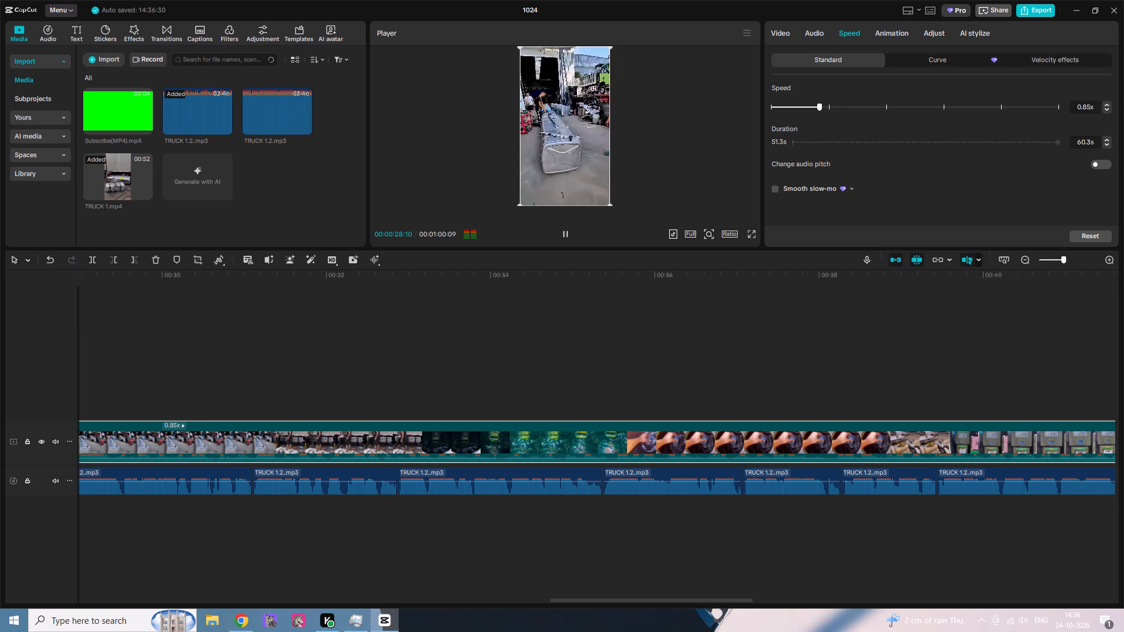
left_click_drag(666, 631, 673, 631)
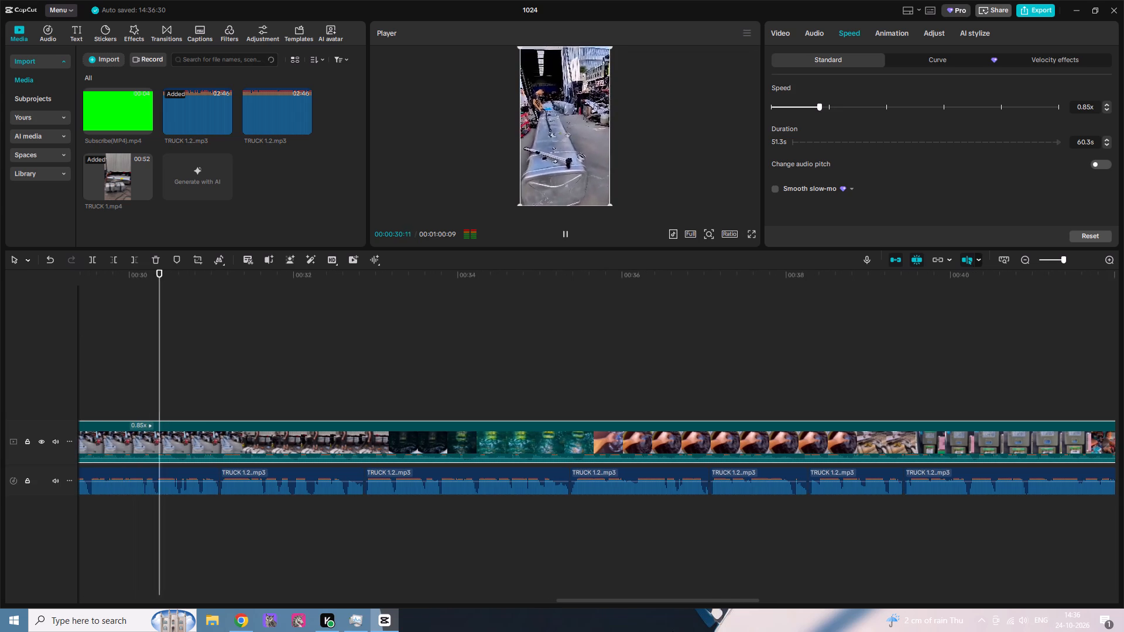
left_click_drag(673, 631, 717, 631)
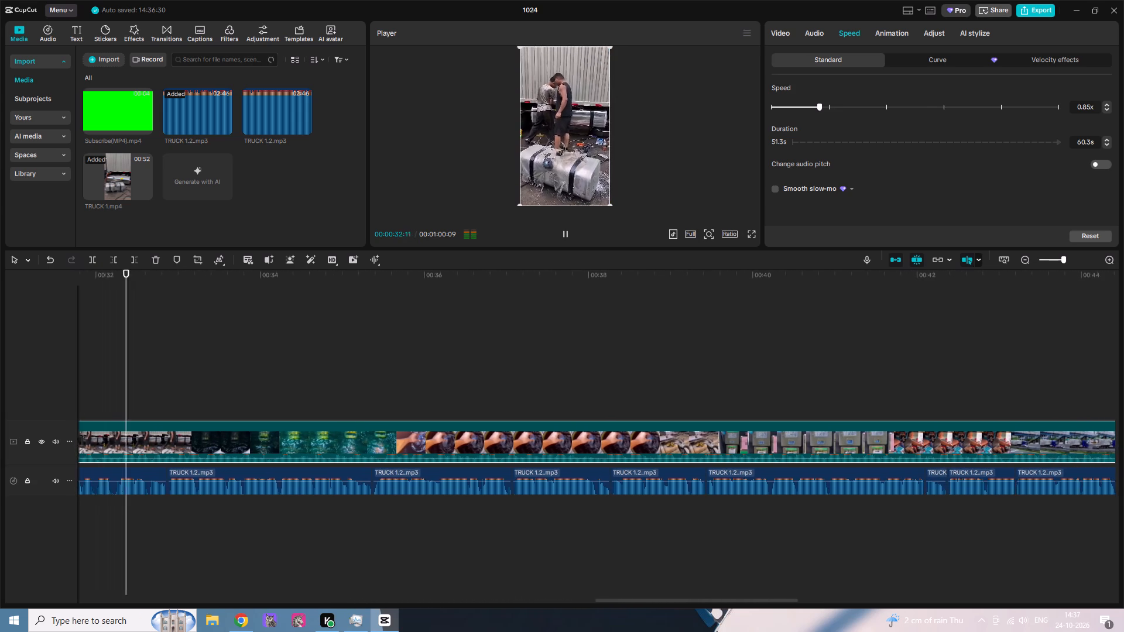
left_click_drag(717, 631, 758, 630)
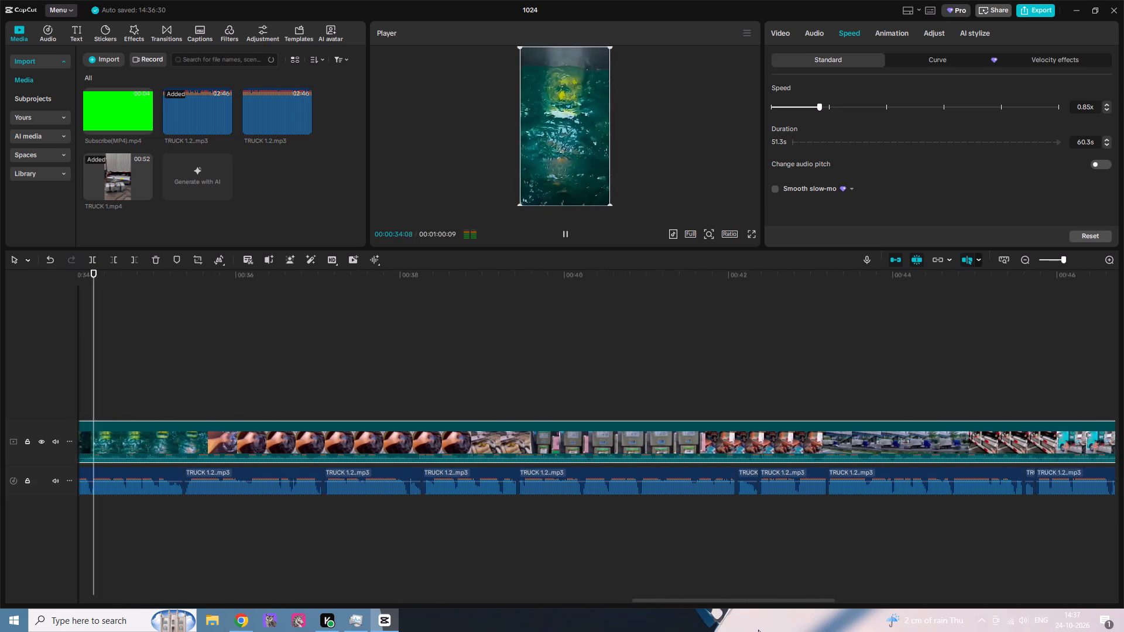
left_click_drag(758, 630, 763, 628)
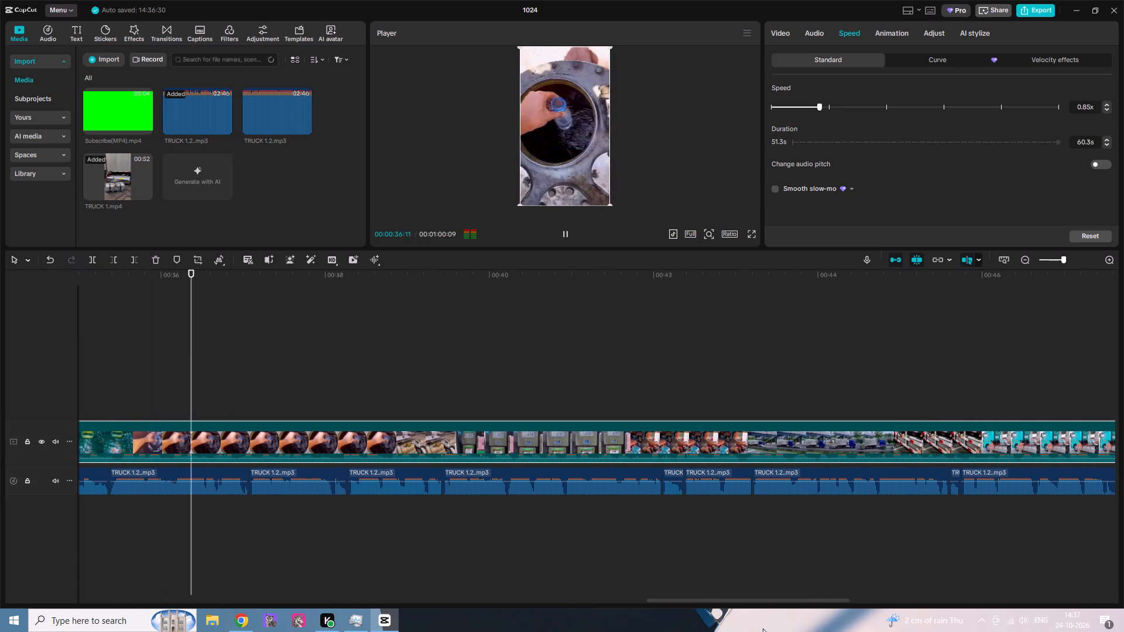
left_click_drag(763, 628, 783, 631)
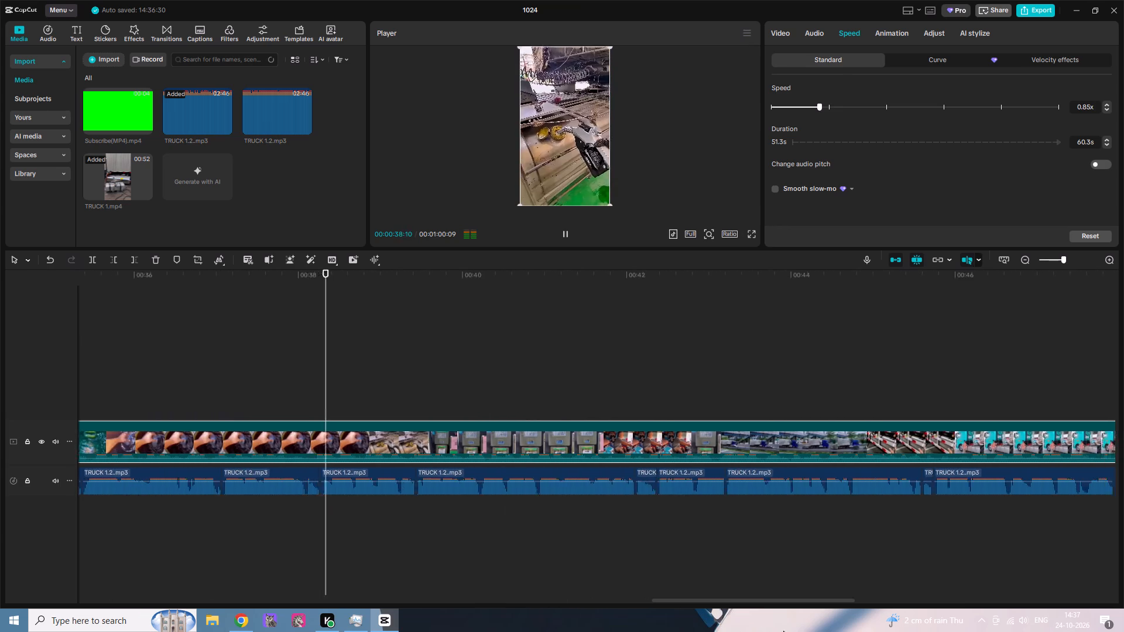
left_click_drag(783, 631, 877, 631)
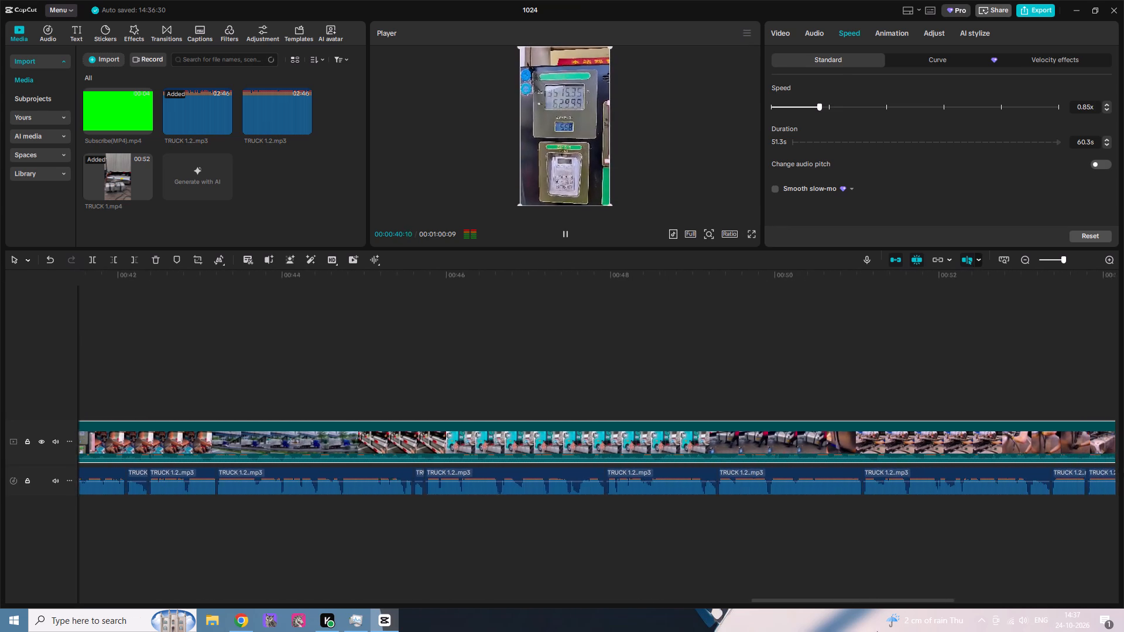
left_click_drag(877, 631, 913, 631)
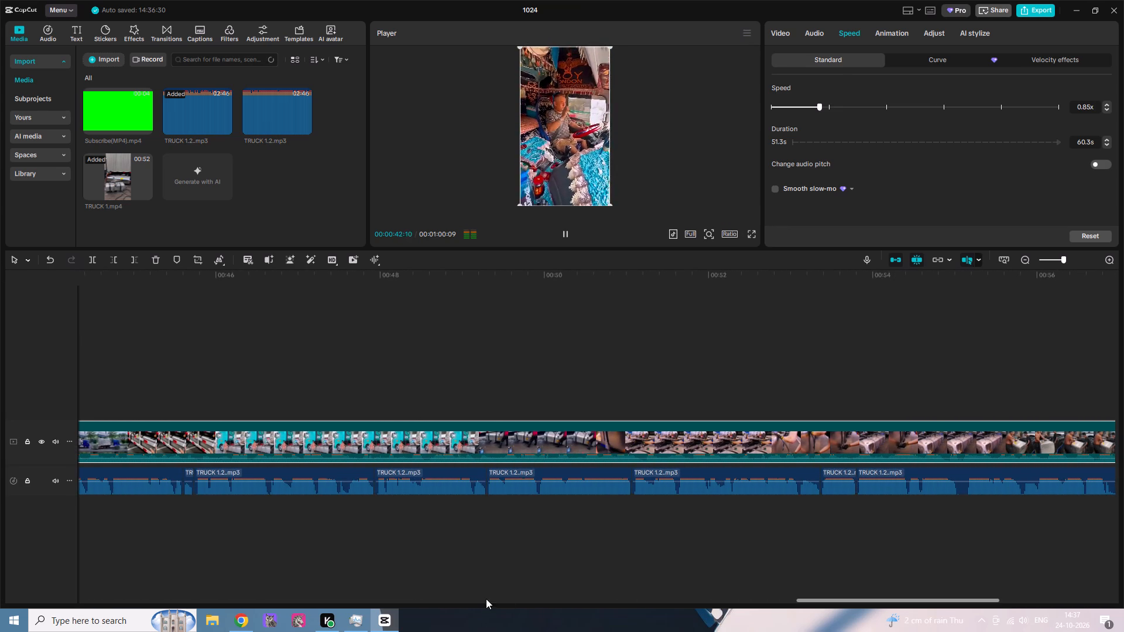
left_click_drag(849, 600, 902, 592)
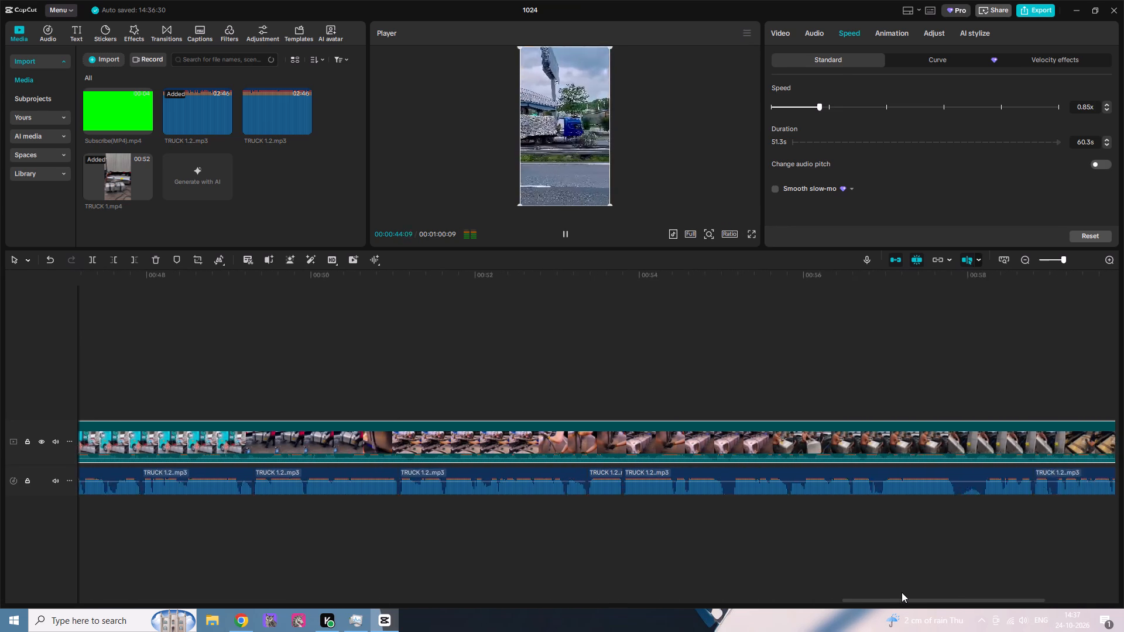
left_click_drag(902, 592, 950, 592)
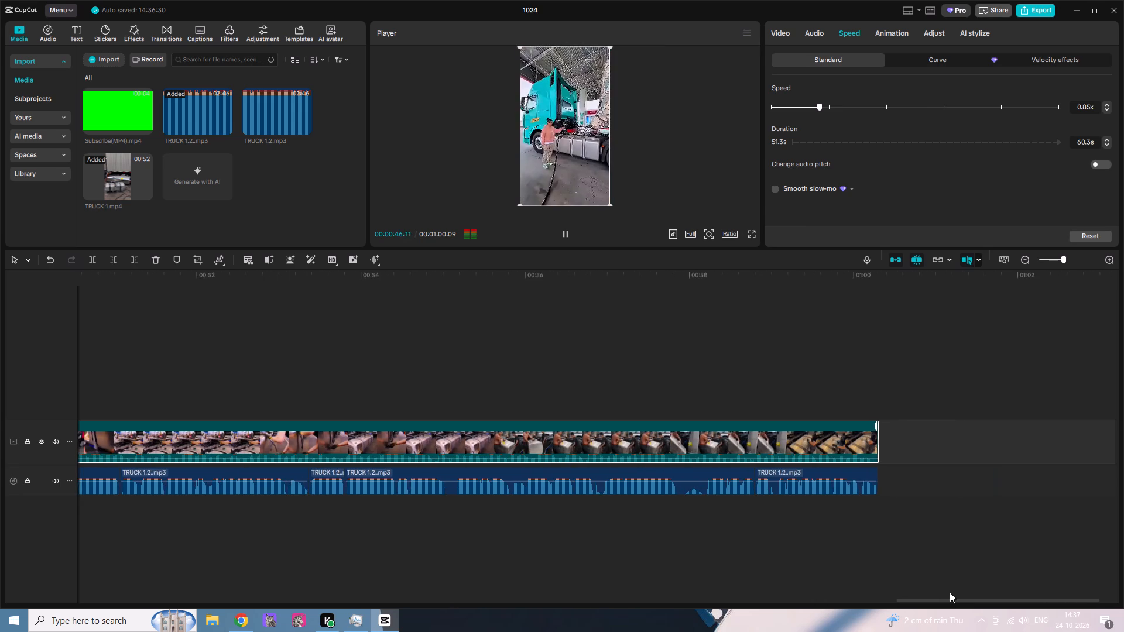
left_click_drag(950, 592, 0, 475)
Mute the TRUCK 1 video track and stop playback with the full timeline in view.
left_click(52, 443)
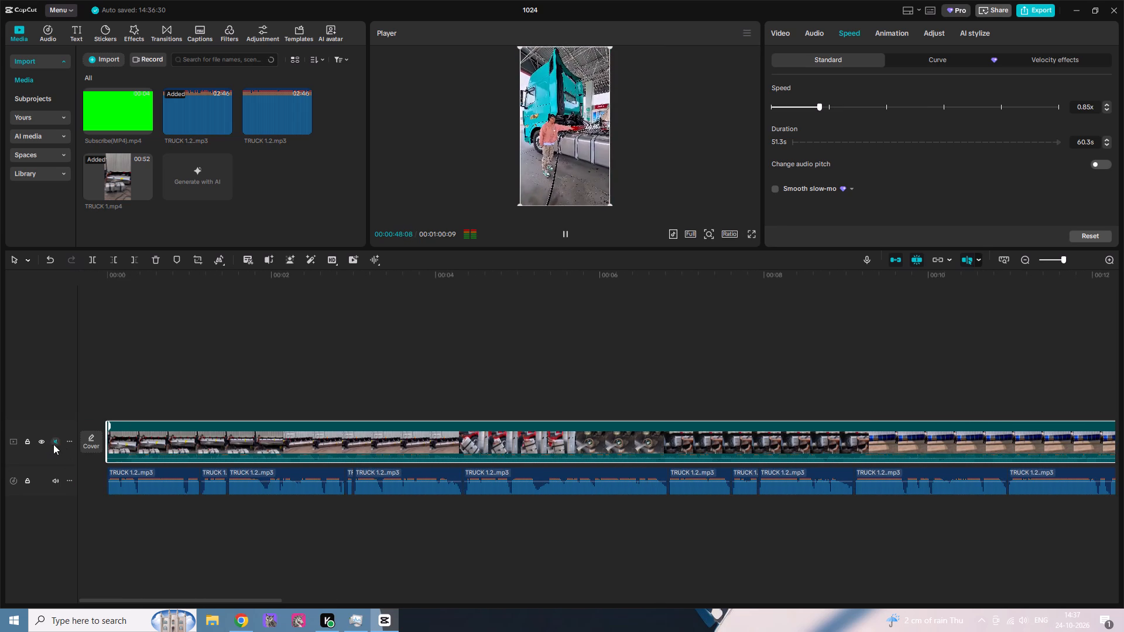
scroll(244, 380, "down", 19, "ctrl")
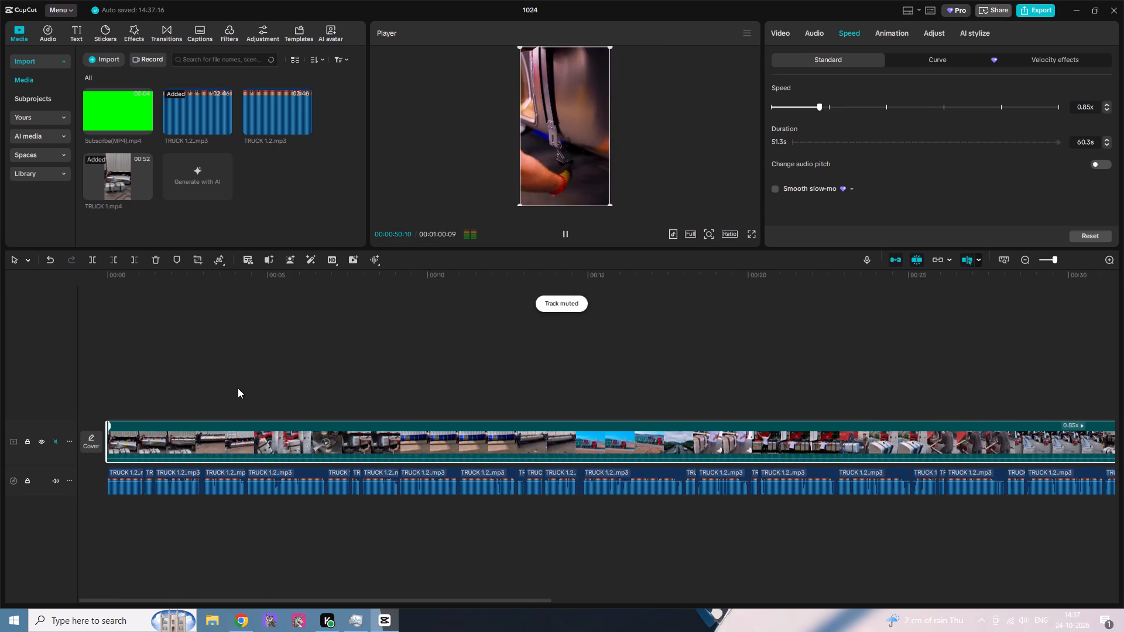
scroll(238, 388, "down", 15, "ctrl")
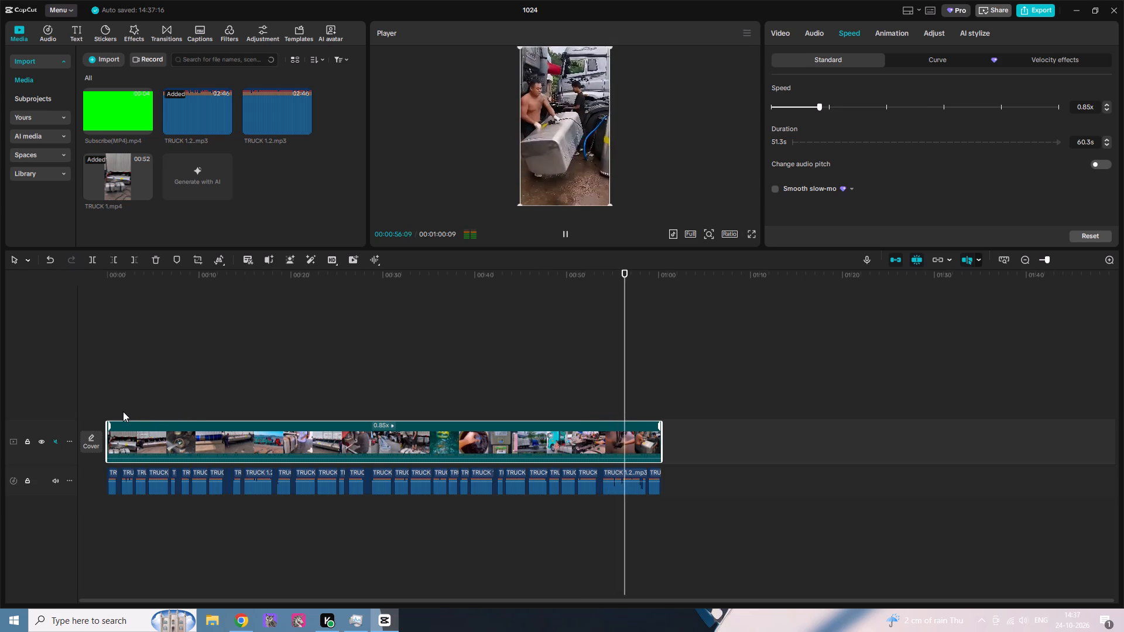
key("space")
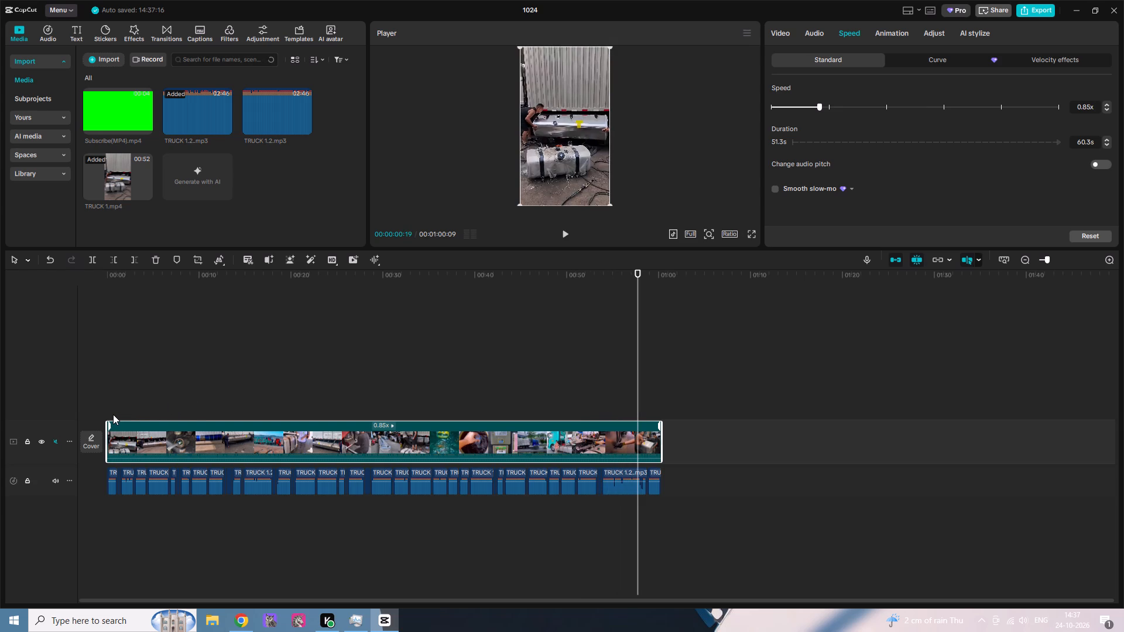
Crop the TRUCK 1 video clip to a 3:4 aspect ratio.
right_click(192, 442)
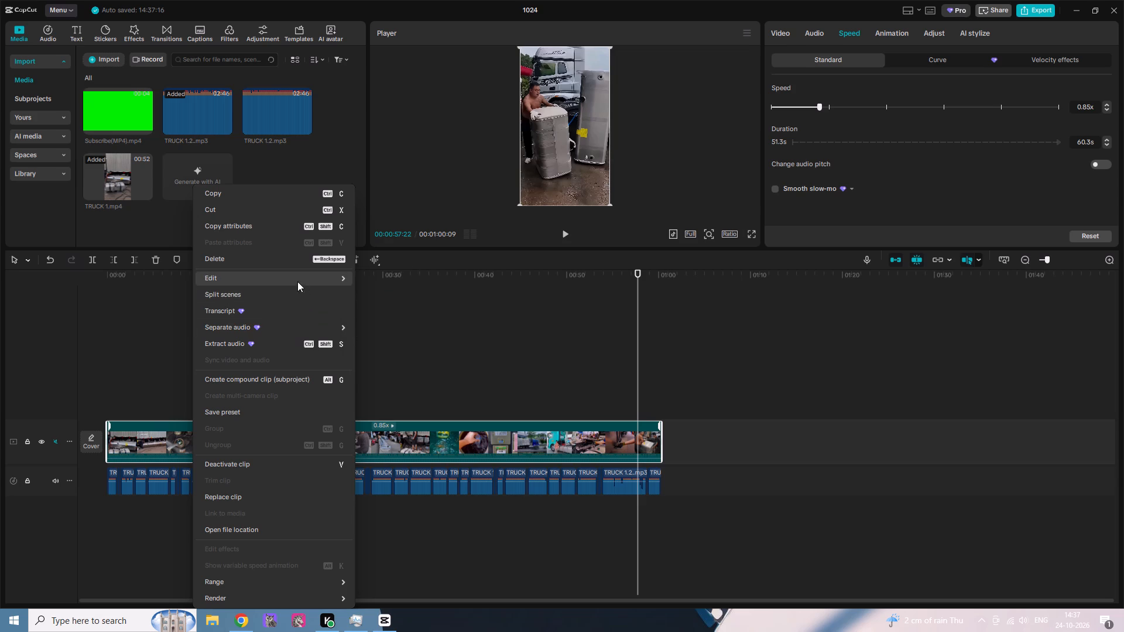
left_click(386, 340)
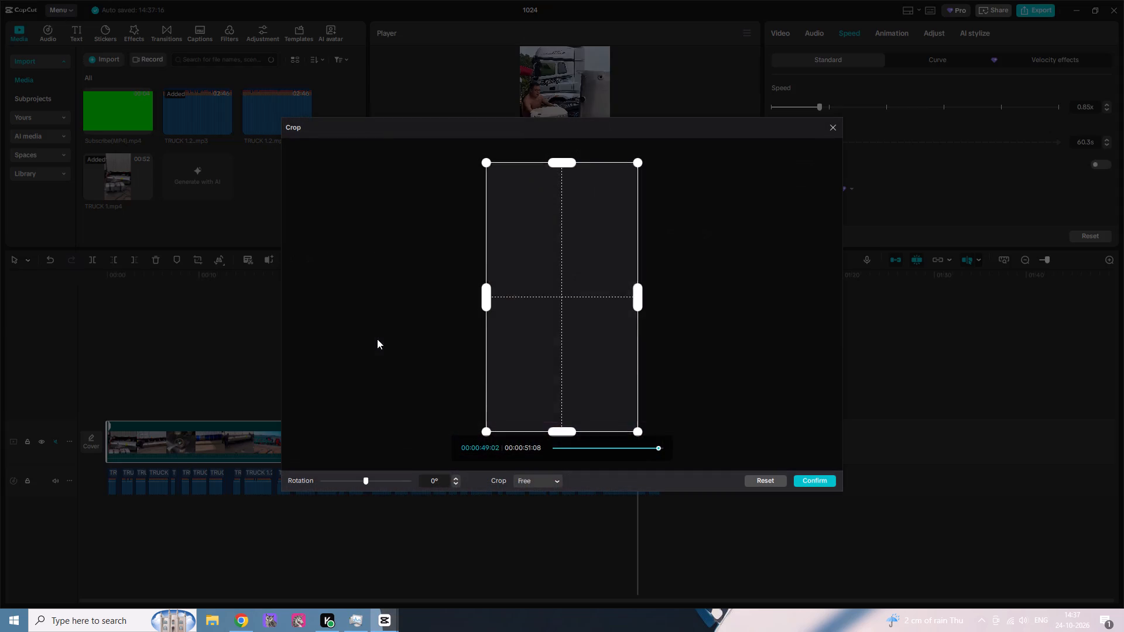
left_click(552, 489)
left_click(546, 483)
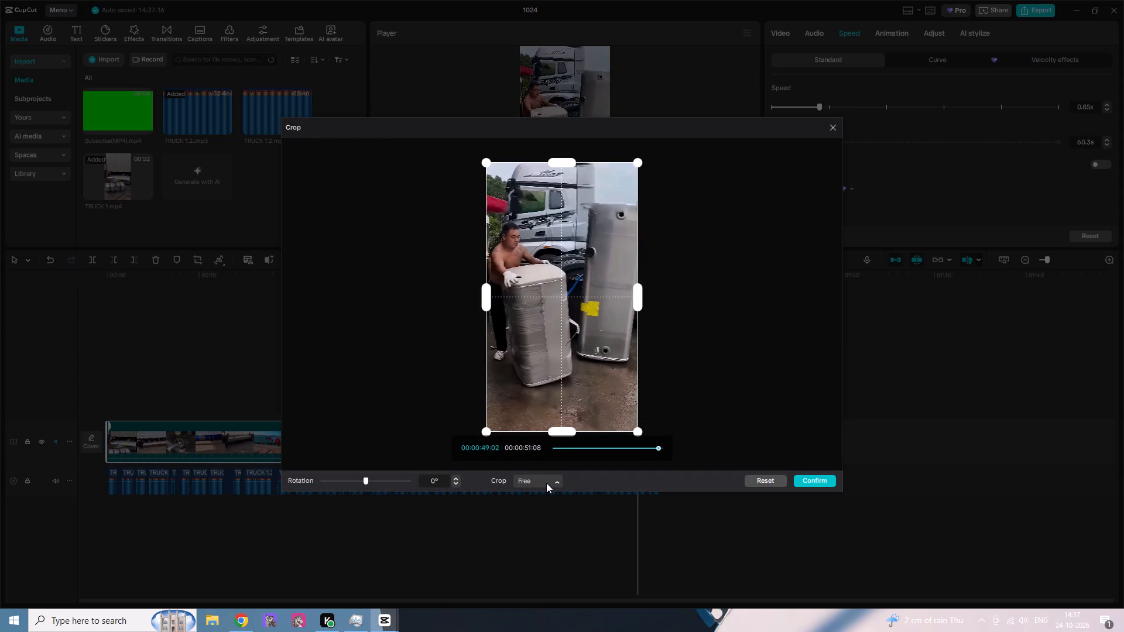
left_click(536, 412)
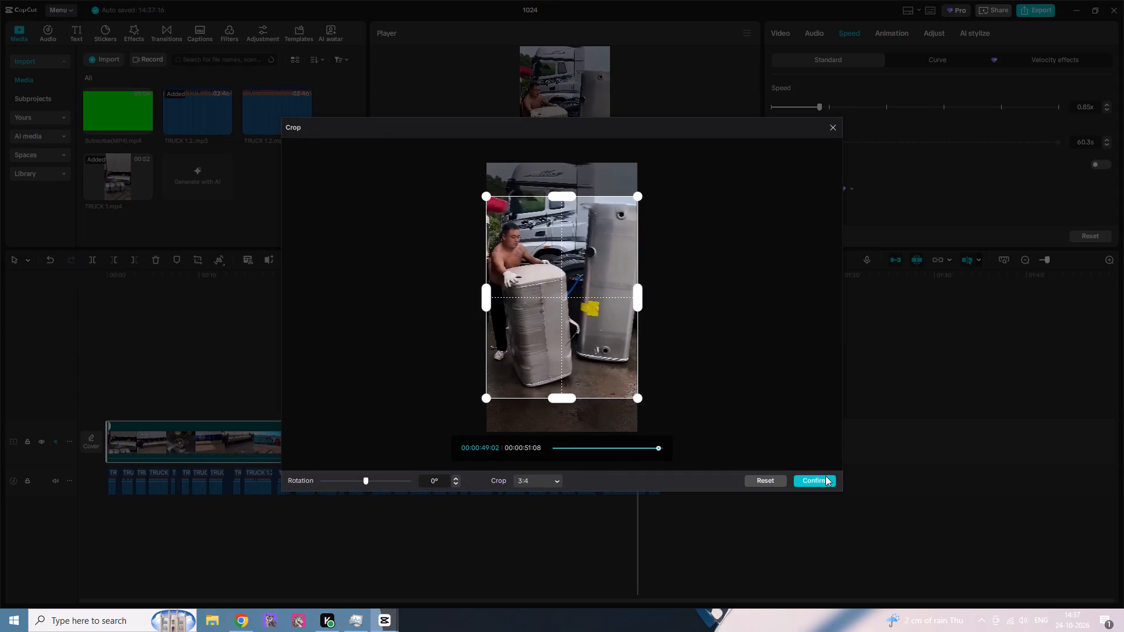
left_click(822, 480)
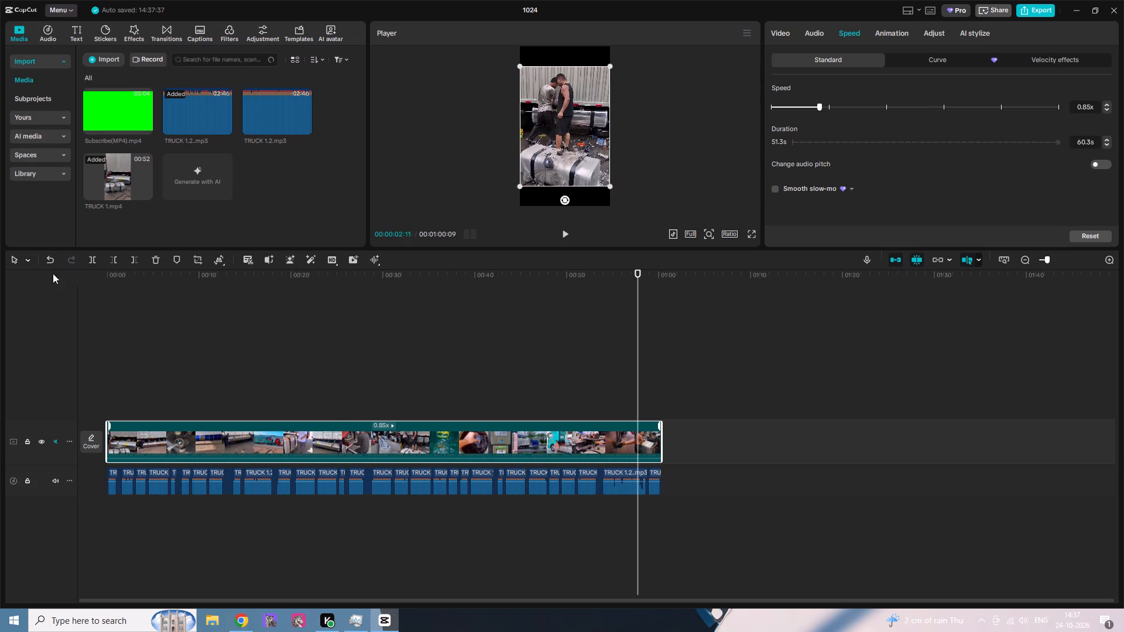
Place the Subscribe(MP4) green-screen clip on a new track above the TRUCK 1 clip, aligned with the video's end.
left_click_drag(122, 116, 619, 399)
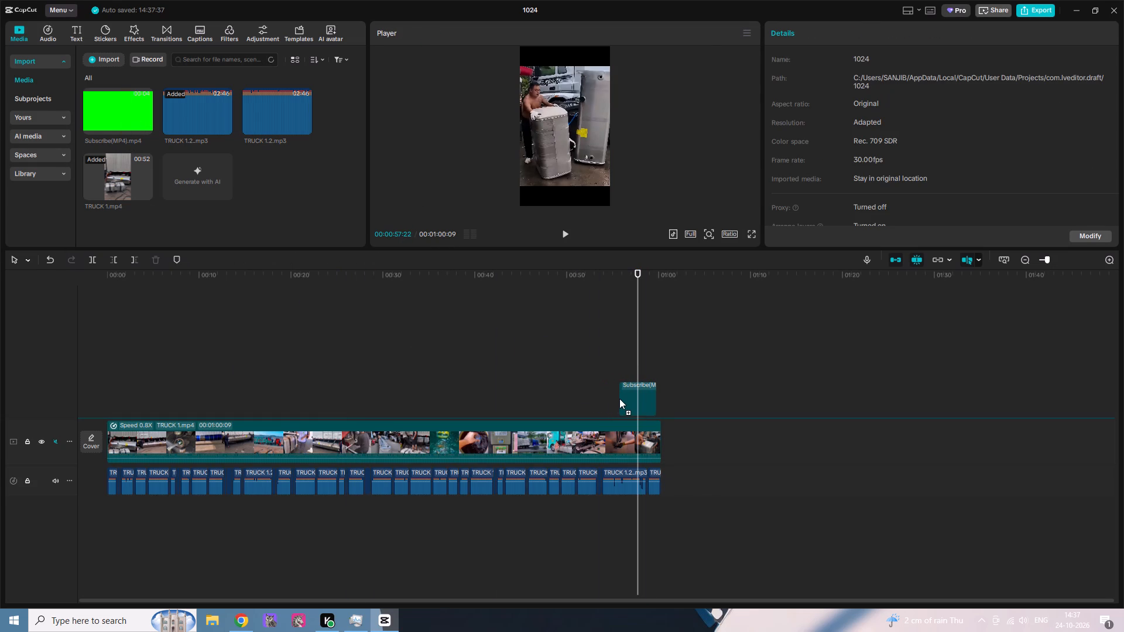
left_click_drag(619, 399, 623, 399)
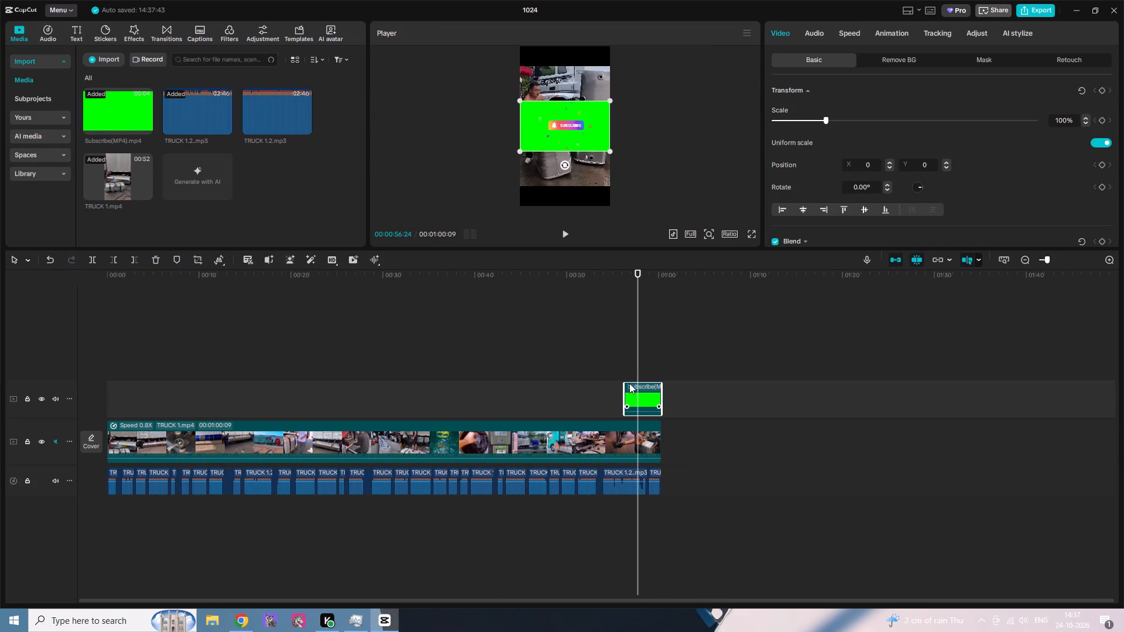
Key out the Subscribe clip's green background with Chroma key at intensity 30.
left_click(893, 65)
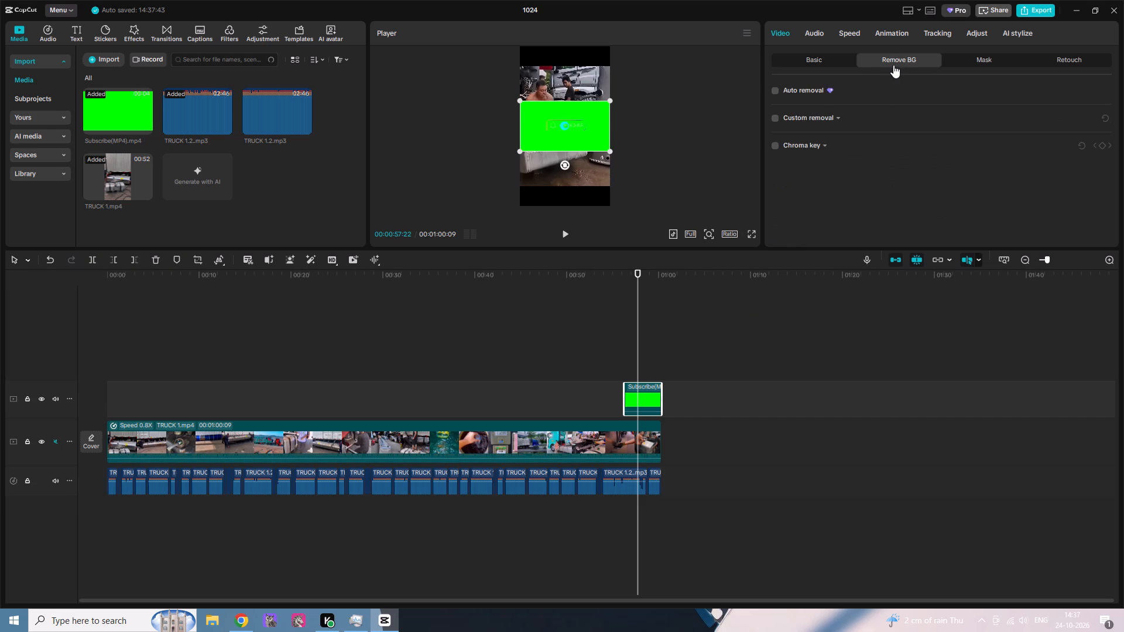
left_click(773, 147)
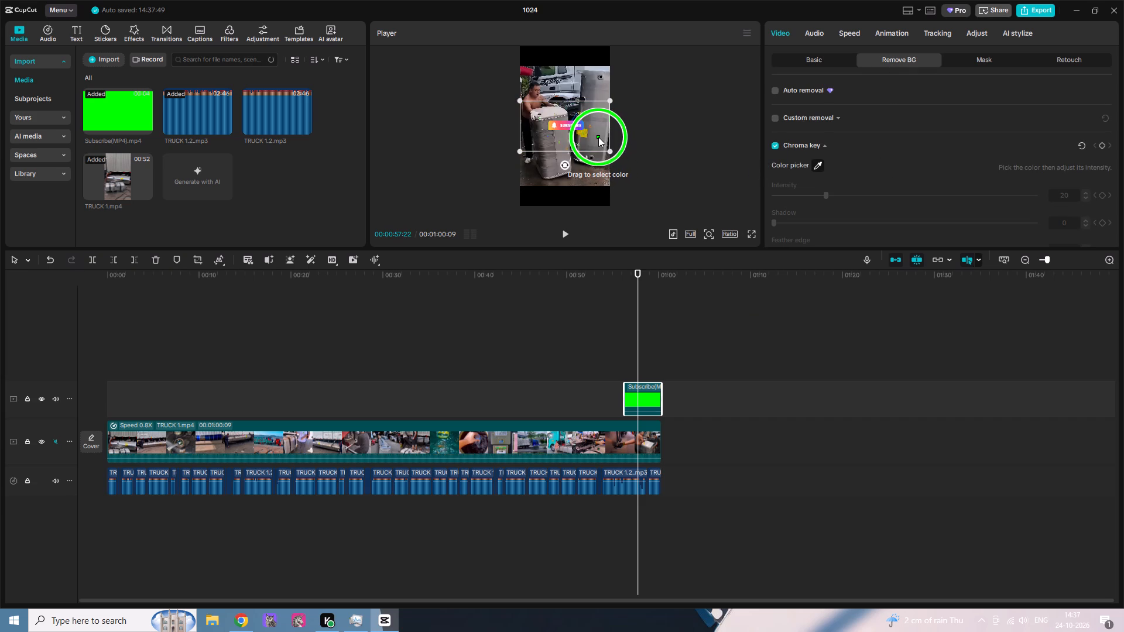
left_click(598, 137)
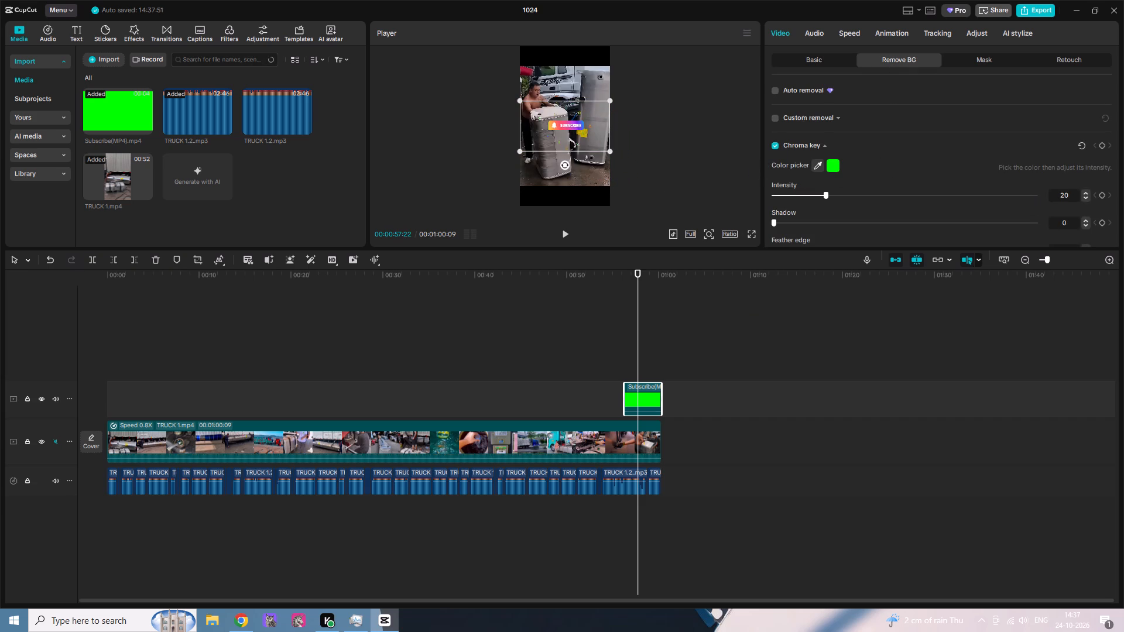
left_click_drag(1070, 195, 1034, 195)
type("30")
key("Return")
Scale the Subscribe clip to 65%.
left_click(806, 58)
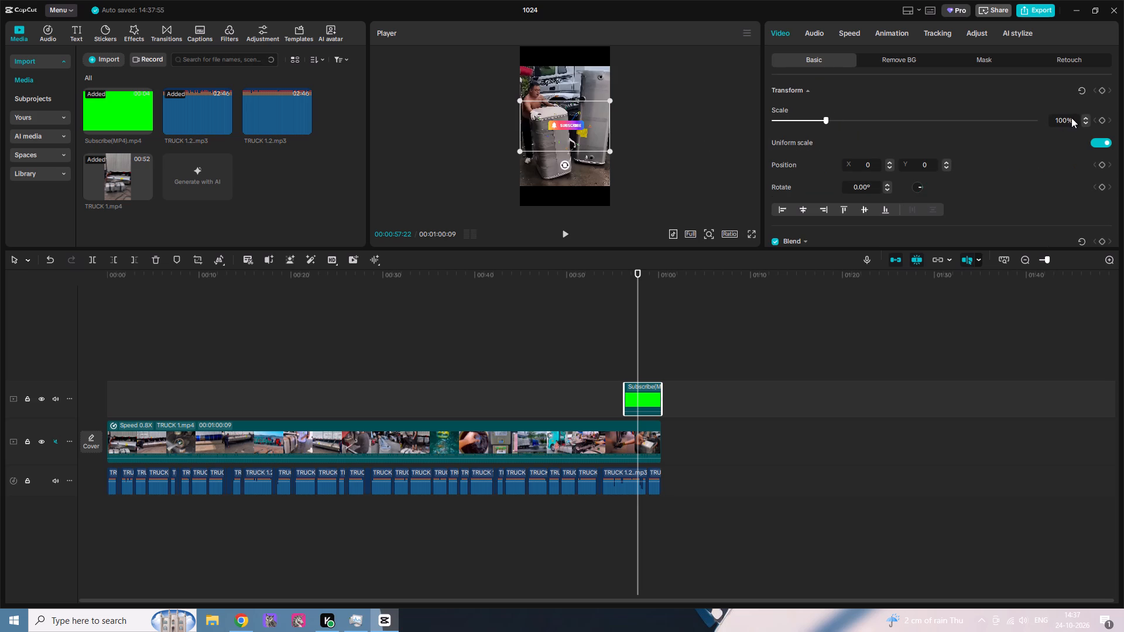
left_click_drag(1067, 119, 1018, 122)
type("65")
key("Return")
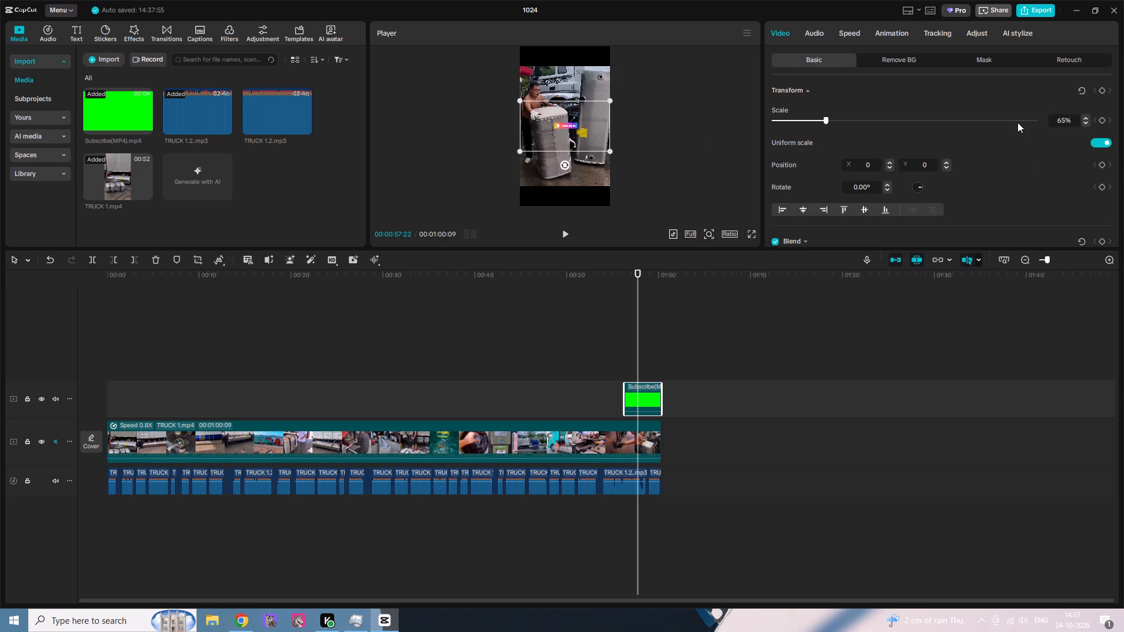
left_click(100, 60)
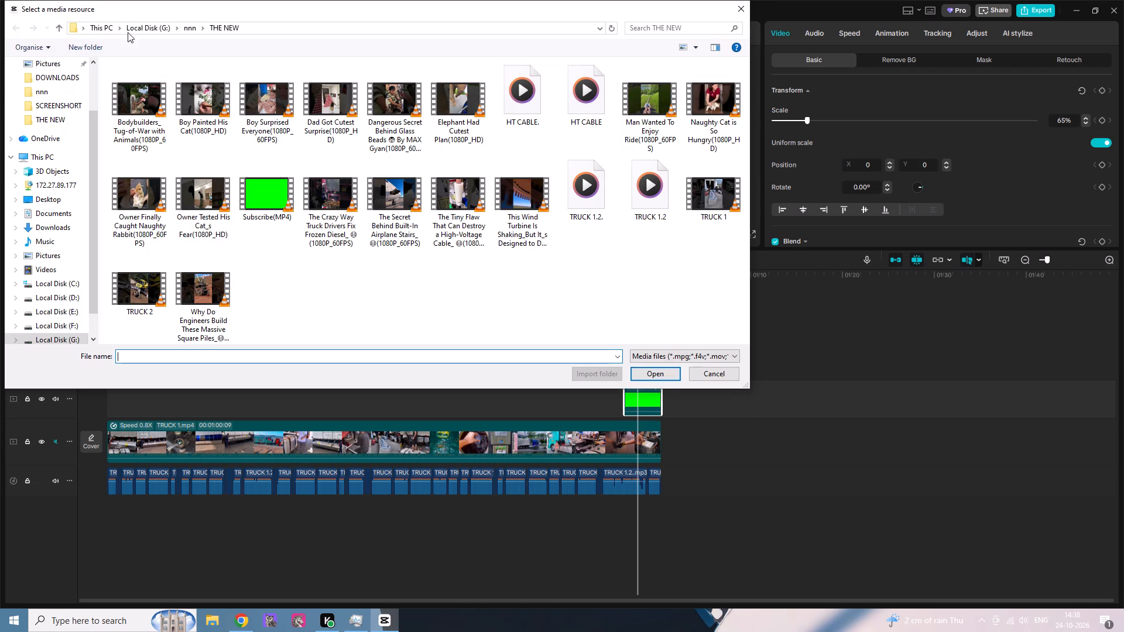
left_click(193, 30)
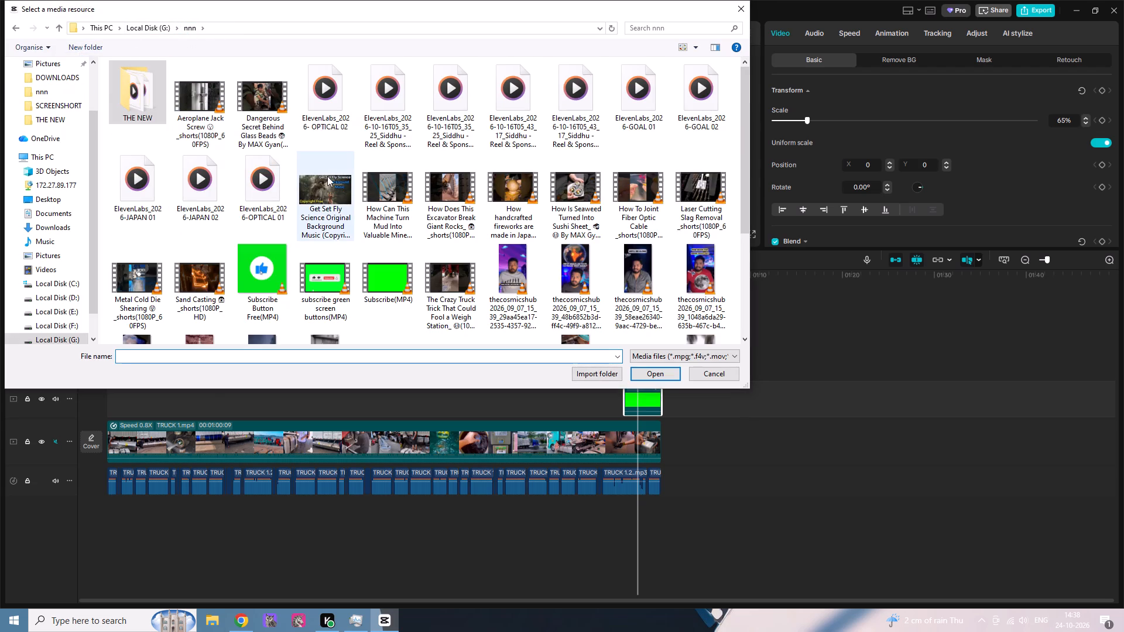
scroll(325, 178, "down", 2)
scroll(245, 188, "up", 2)
scroll(170, 154, "up", 1)
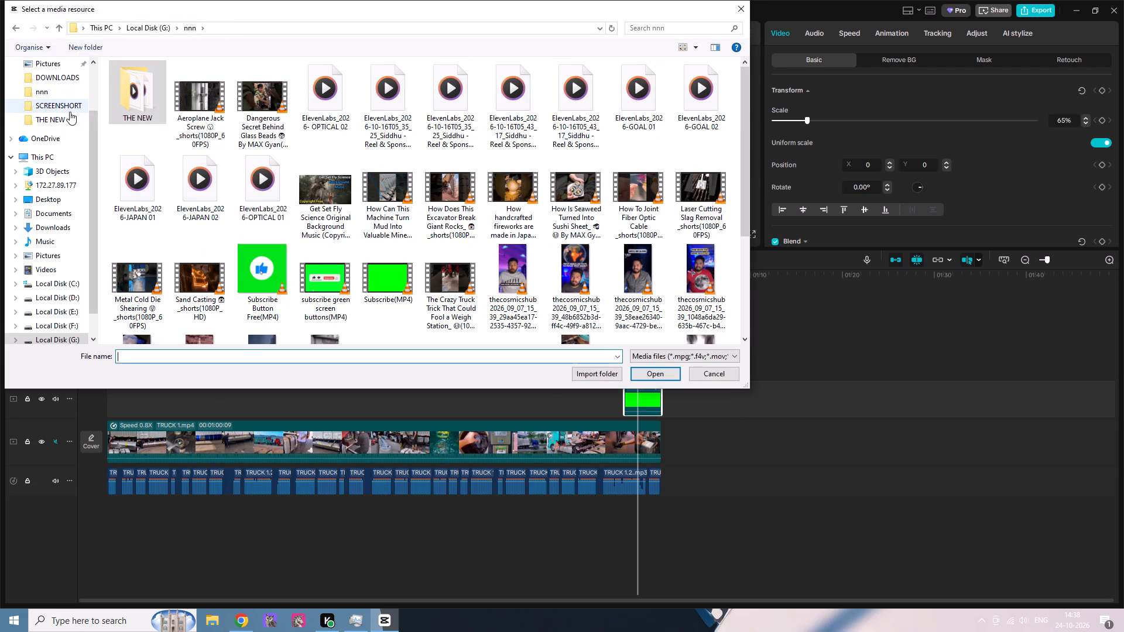
scroll(70, 111, "up", 1)
scroll(63, 118, "down", 3)
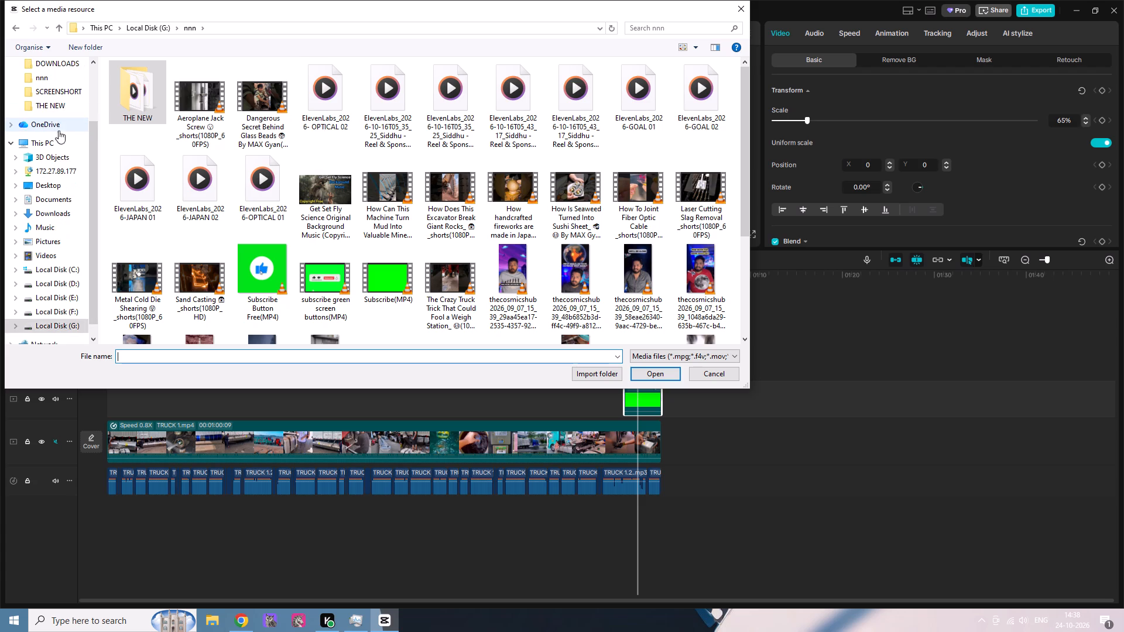
scroll(59, 130, "down", 2)
left_click(76, 315)
scroll(206, 252, "down", 4)
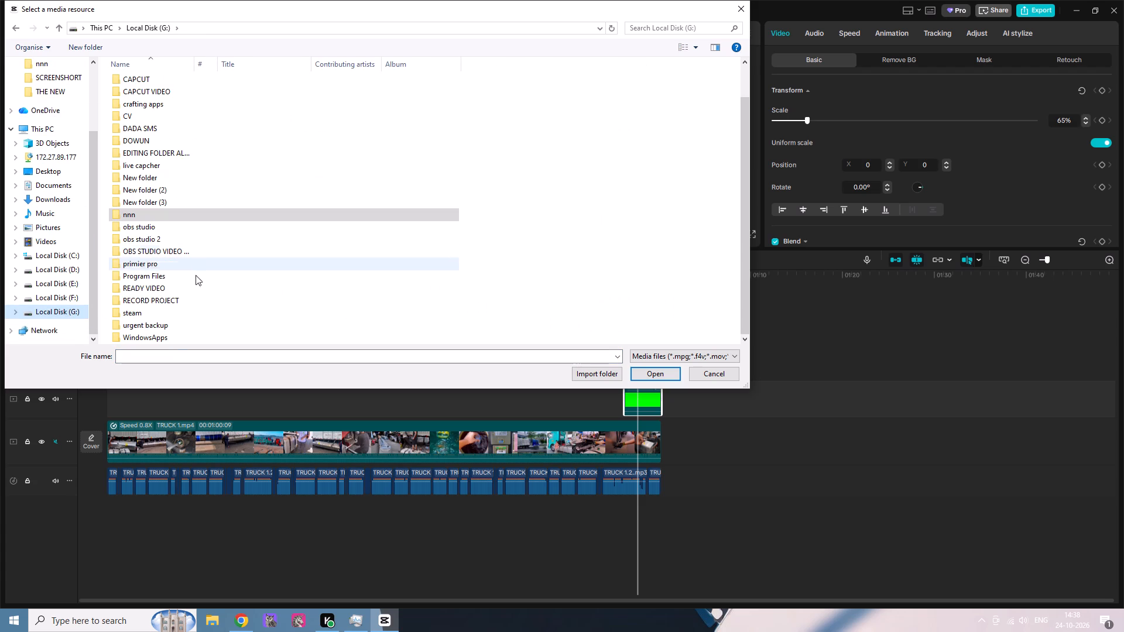
double_click(188, 300)
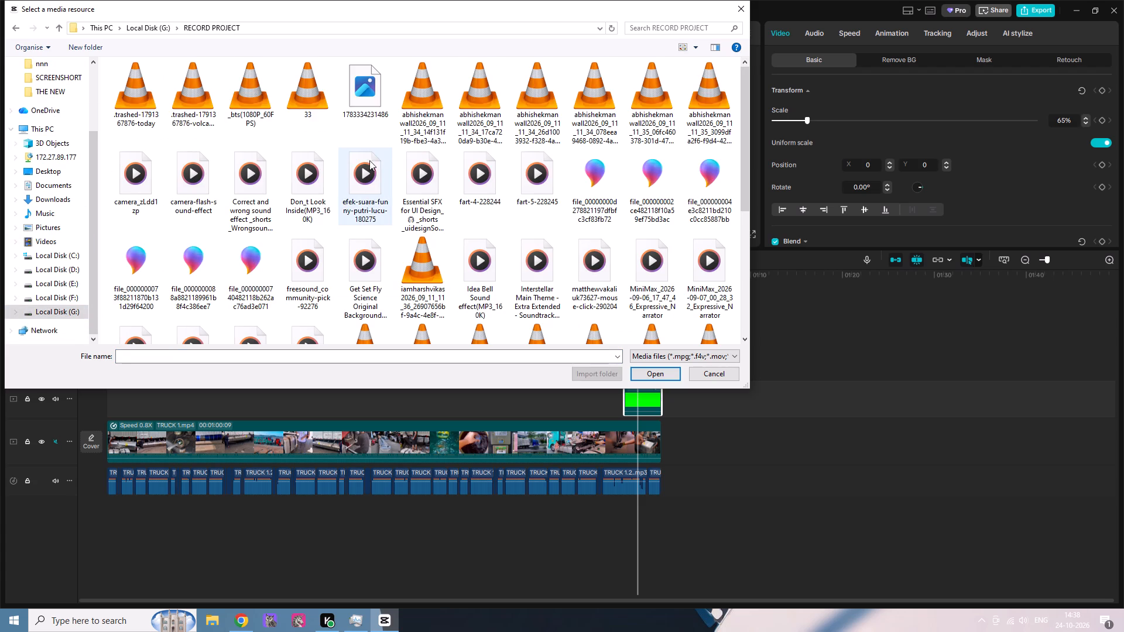
left_click(359, 101)
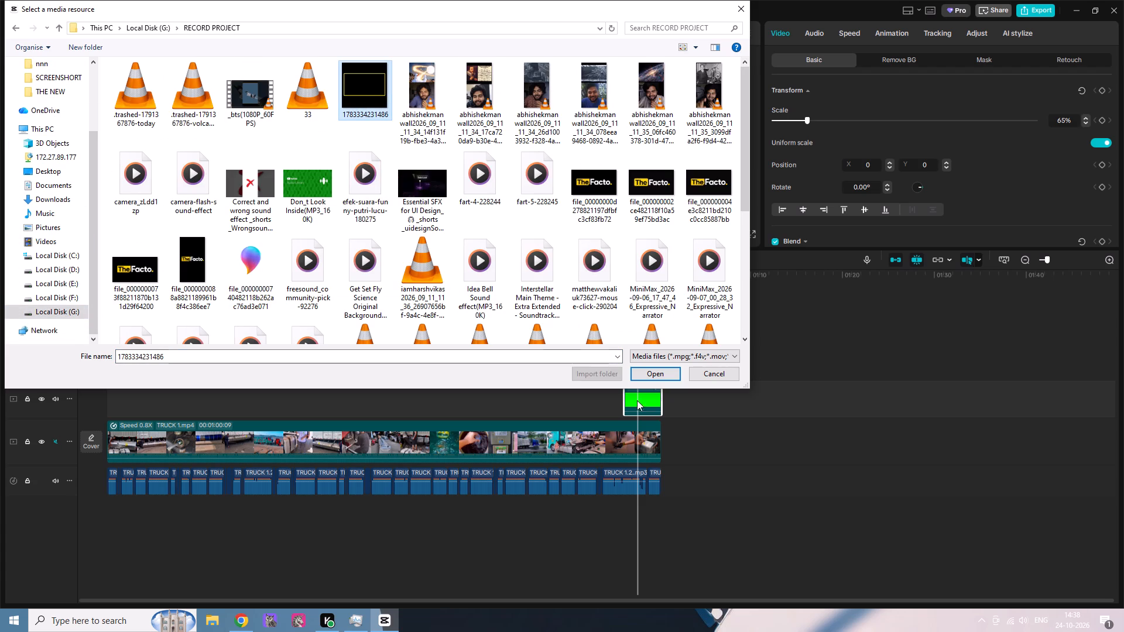
left_click(650, 377)
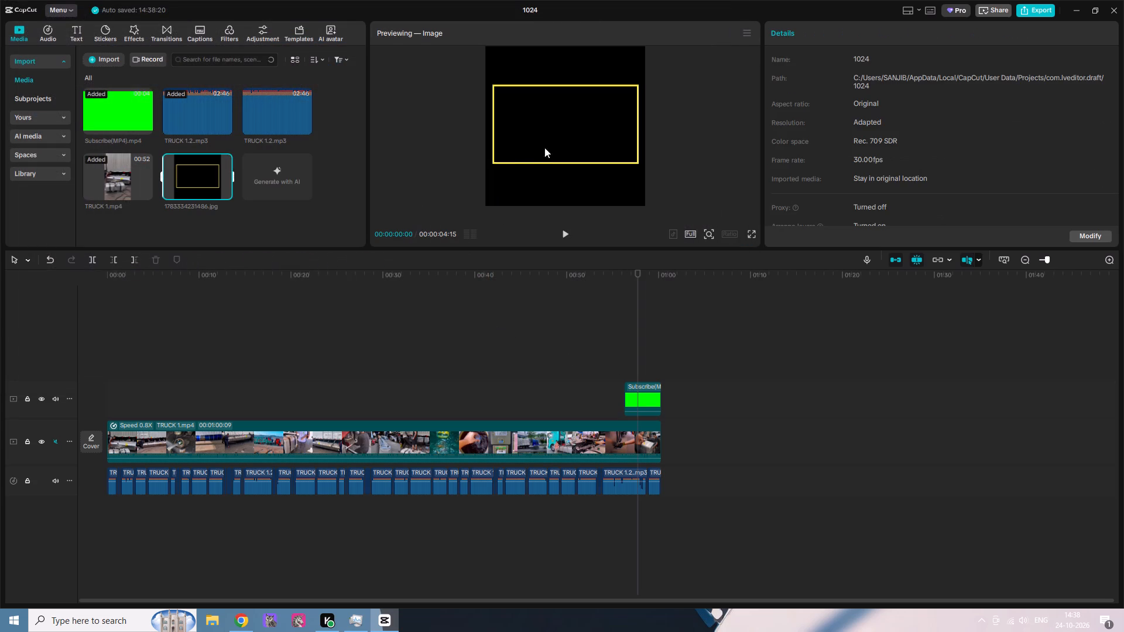
Place the yellow frame image on a new top track from the timeline's start and extend it to the video's end.
left_click_drag(544, 147, 194, 352)
left_click_drag(193, 194, 132, 335)
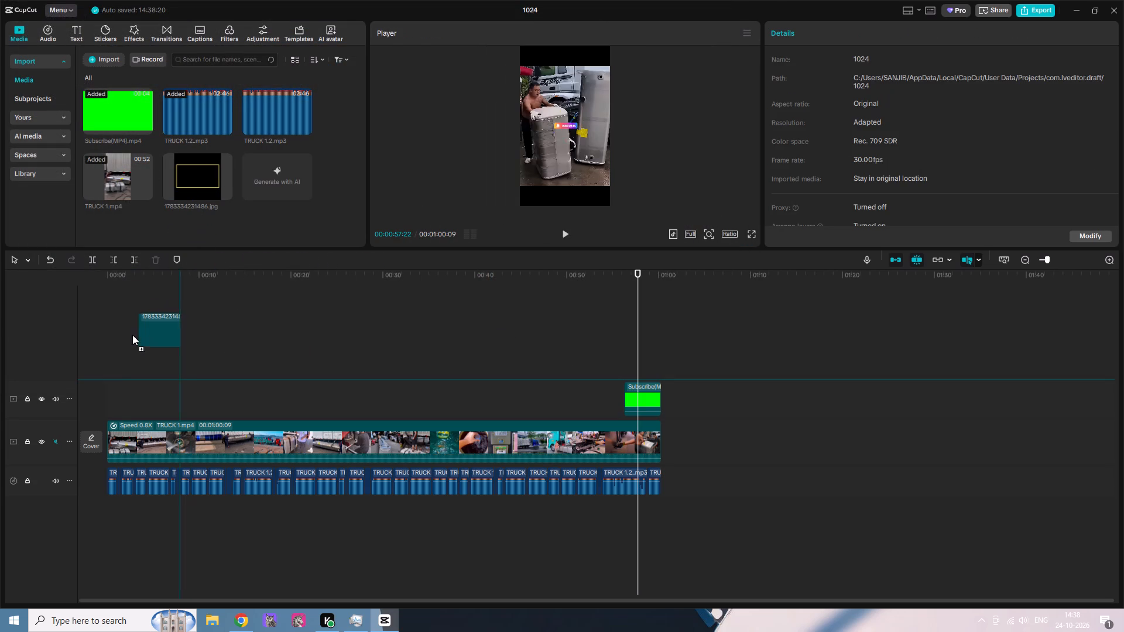
left_click_drag(132, 335, 110, 359)
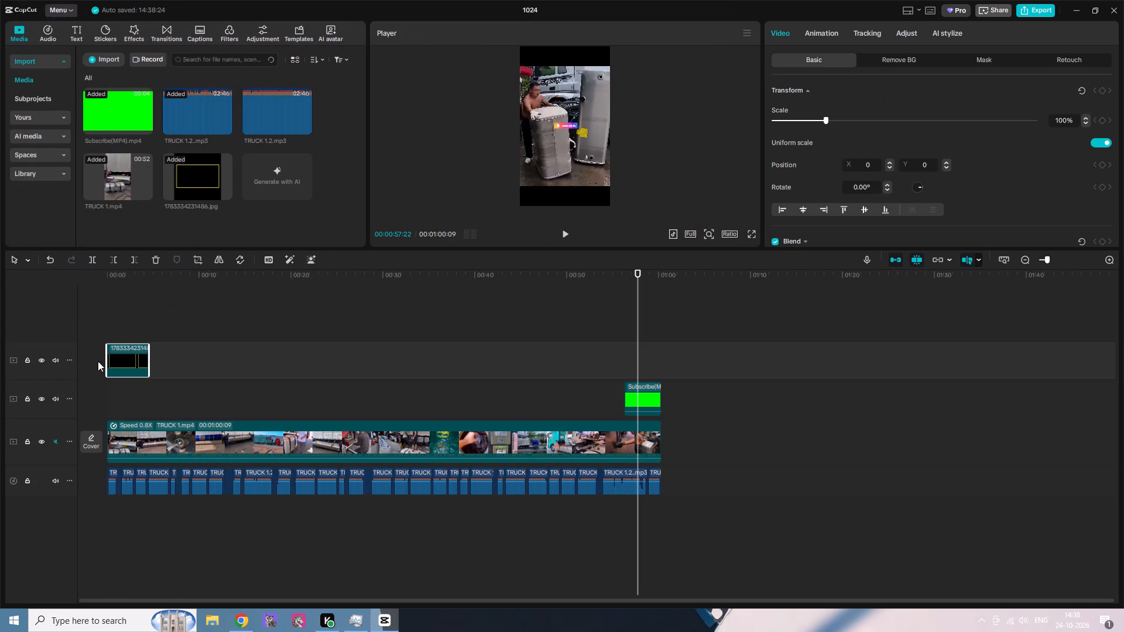
left_click(131, 359)
left_click_drag(149, 363, 647, 367)
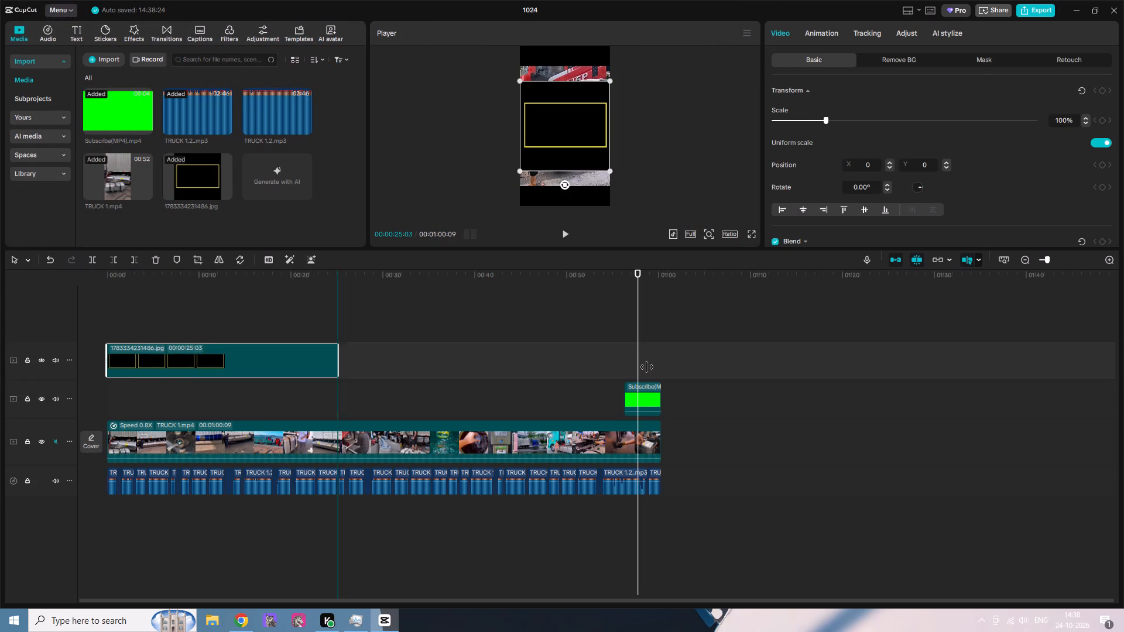
left_click_drag(647, 367, 660, 369)
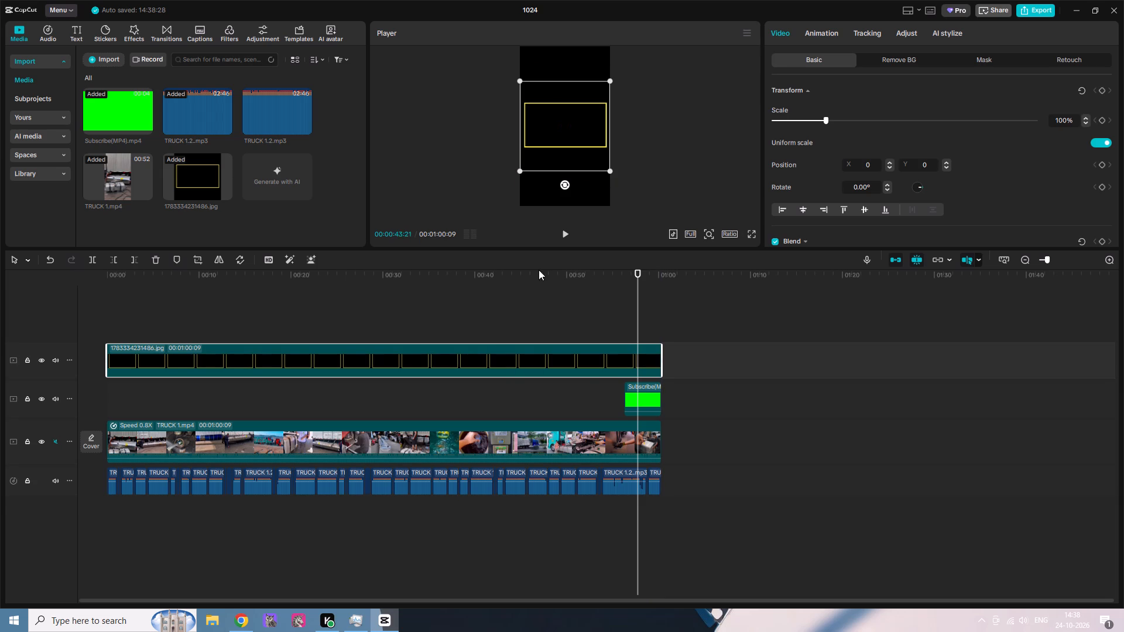
Key out the frame image's black background with Chroma key at intensity 100.
left_click(454, 280)
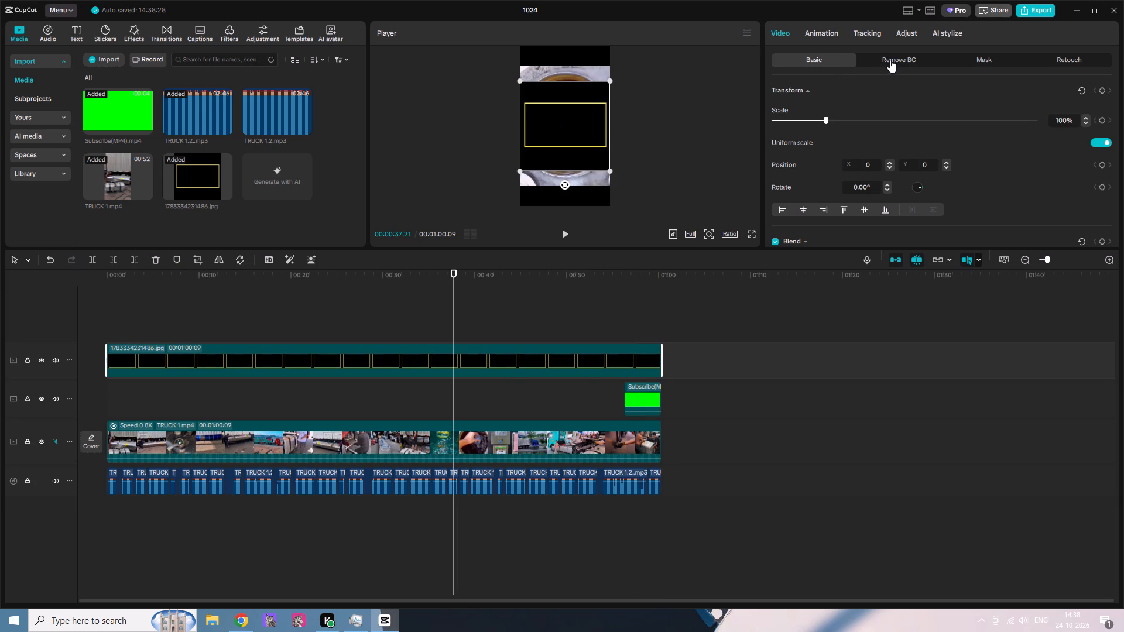
left_click(890, 60)
left_click(772, 146)
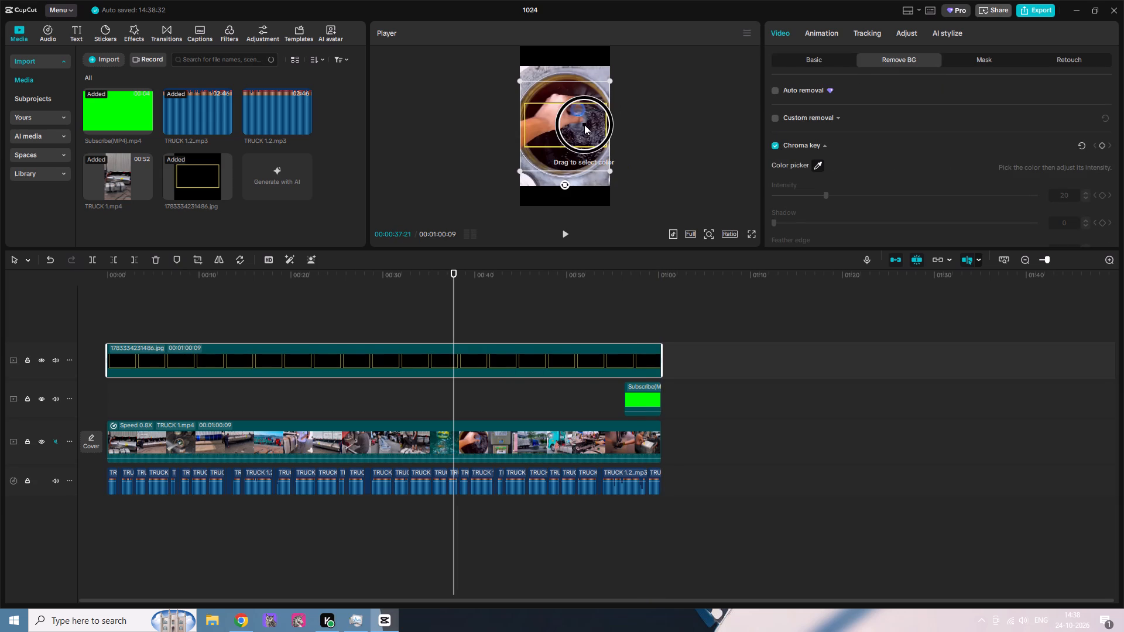
left_click(584, 125)
left_click_drag(826, 193, 1120, 213)
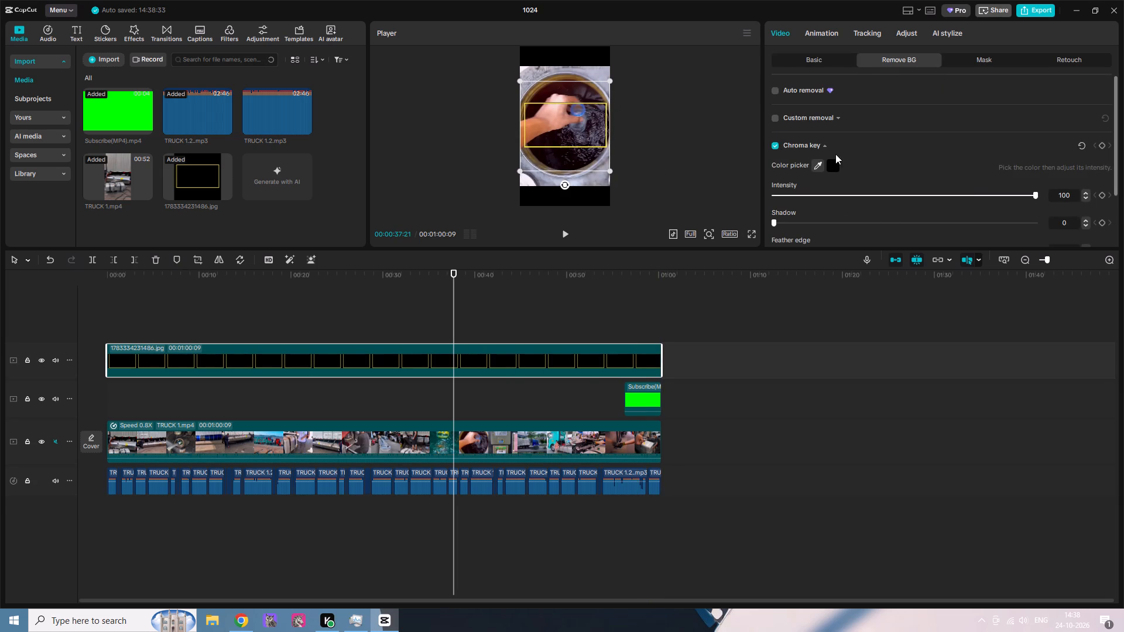
Scale the yellow frame image to 279%.
left_click(804, 67)
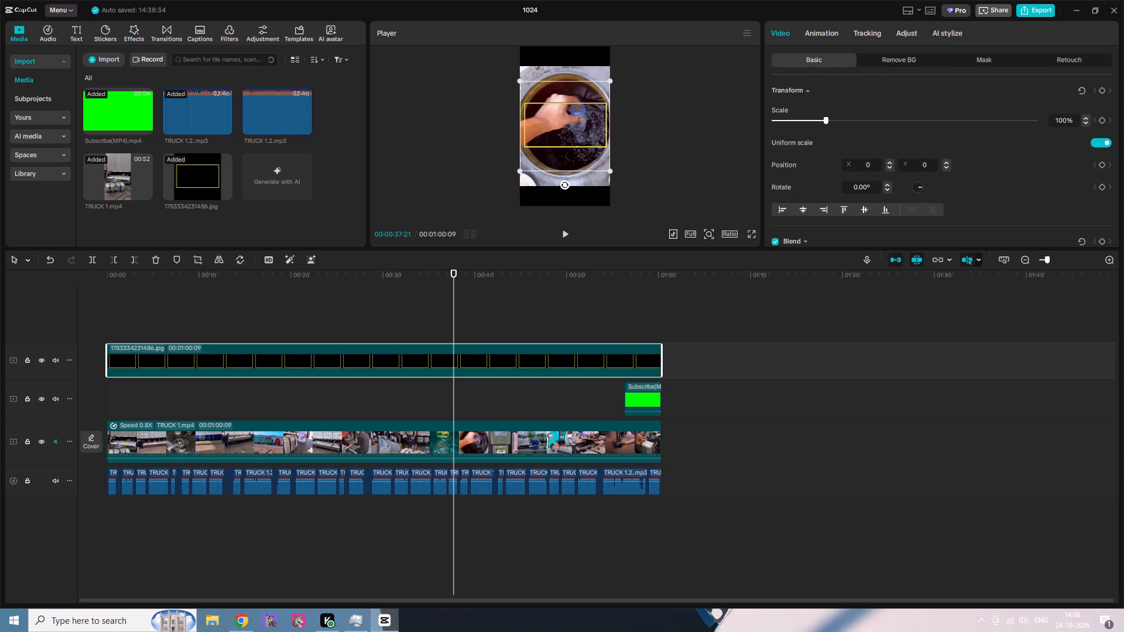
left_click_drag(1068, 119, 1024, 119)
type("279")
key("Return")
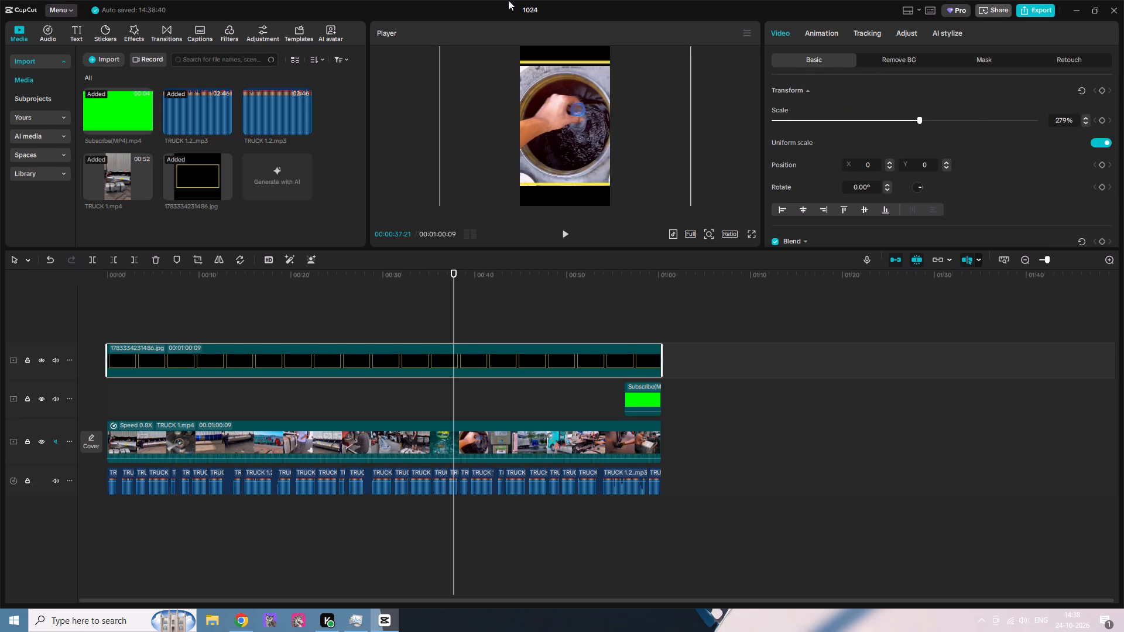
Shift the yellow frame image's Y position to -51 to line its bars up with the cropped video's edges.
left_click(945, 170)
left_click_drag(947, 167, 948, 170)
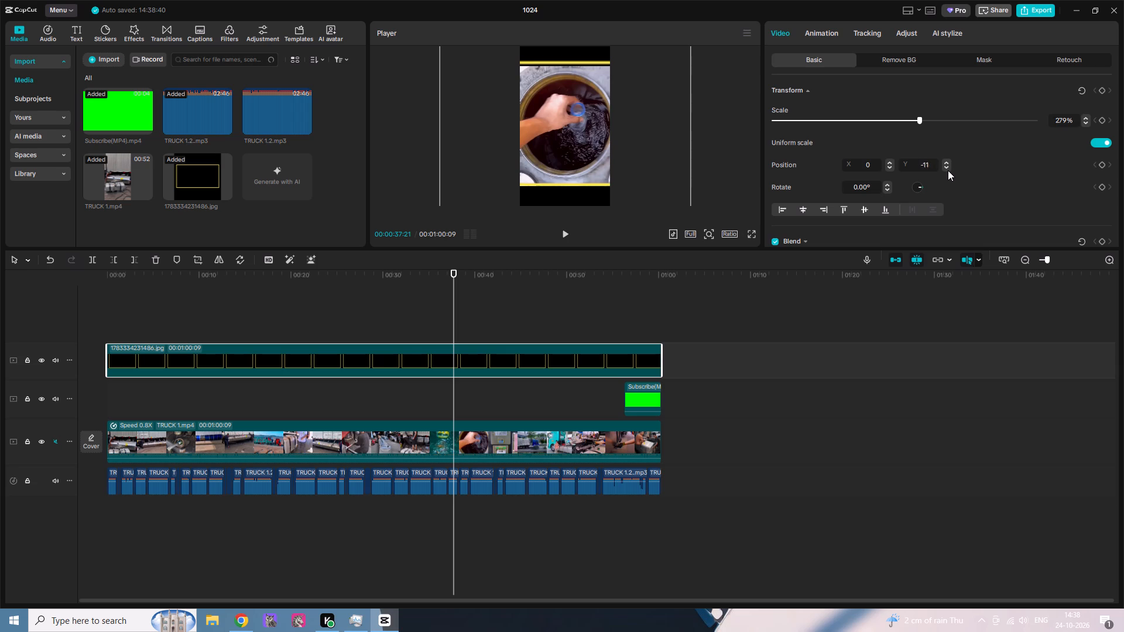
left_click_drag(948, 170, 948, 172)
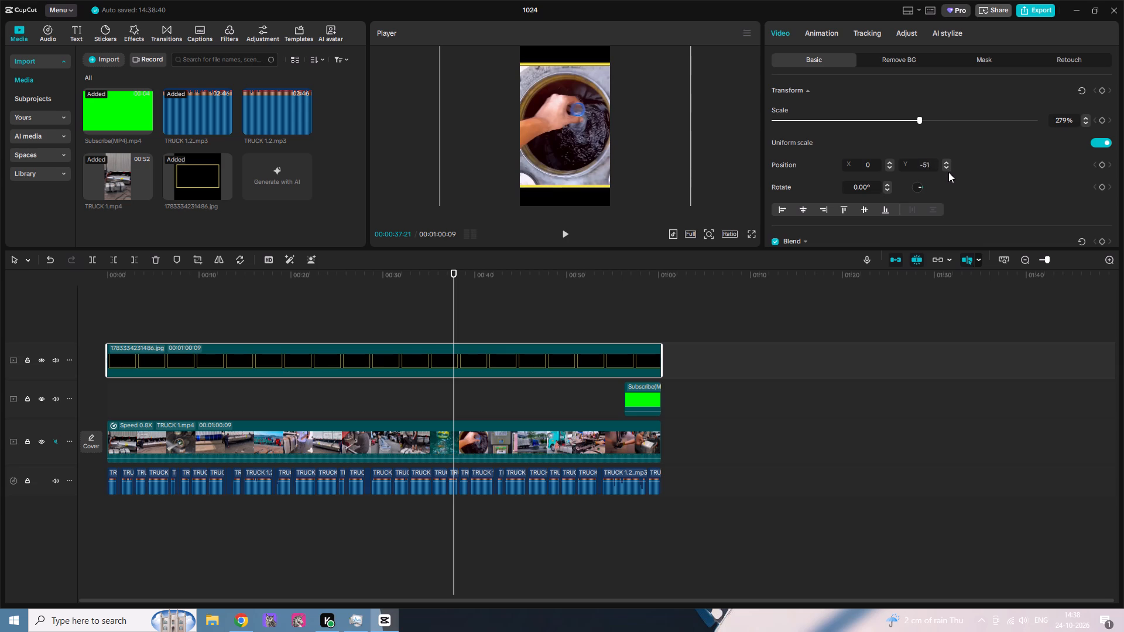
Fine-tune the yellow frame image's Y position to -64, checking its bars against the video edges in full-screen preview.
left_click_drag(948, 172, 948, 173)
left_click(753, 237)
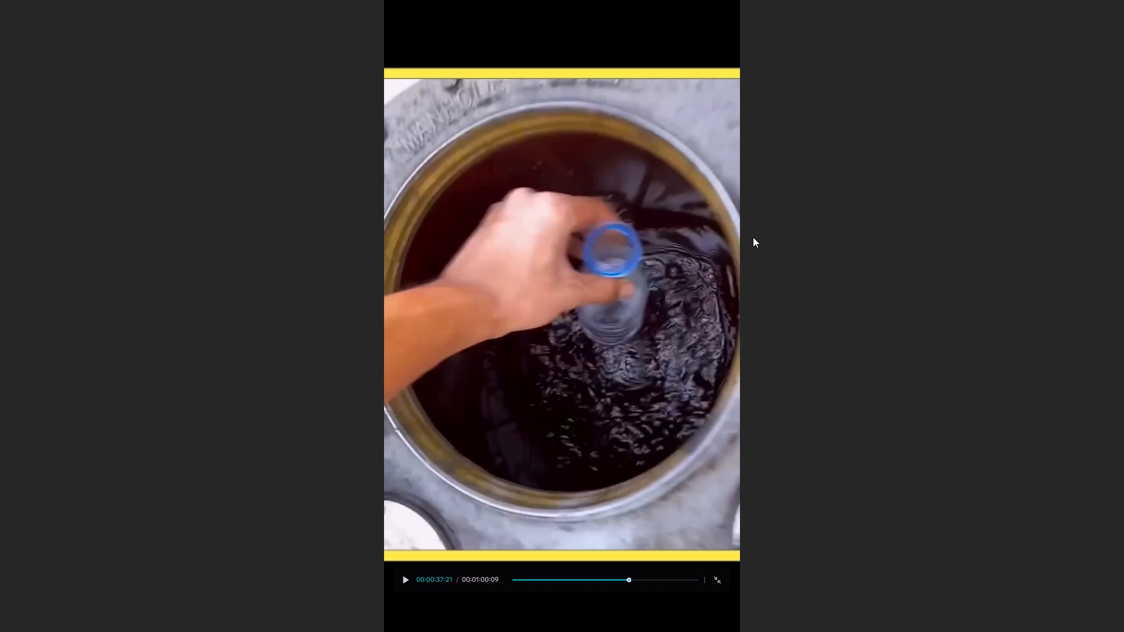
key("Escape")
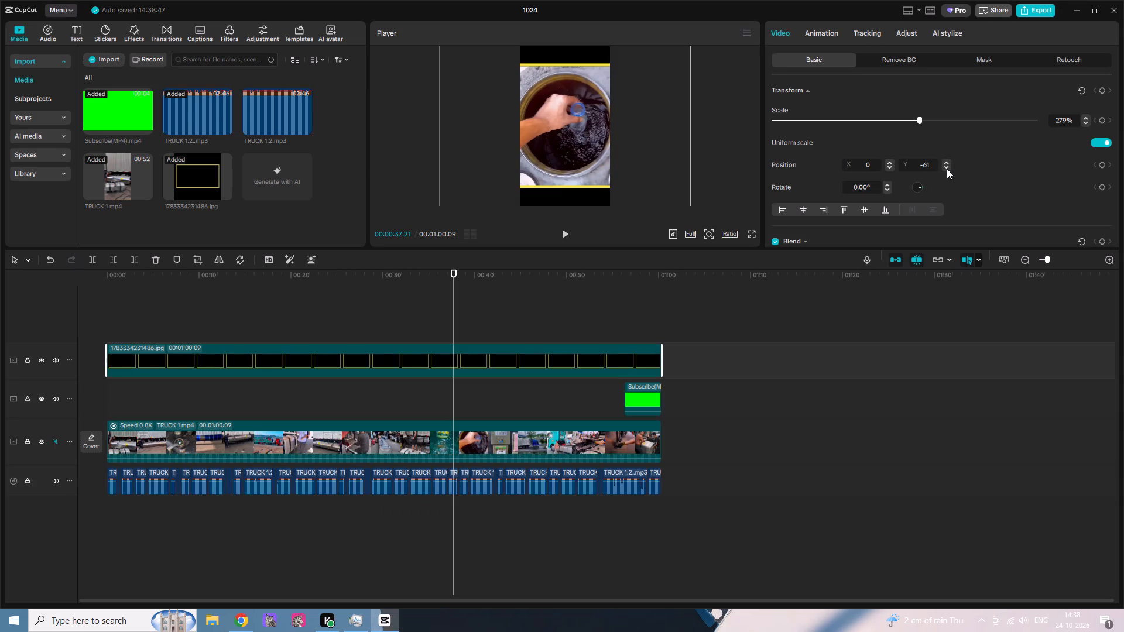
triple_click(946, 168)
left_click(757, 233)
left_click(753, 233)
key("space")
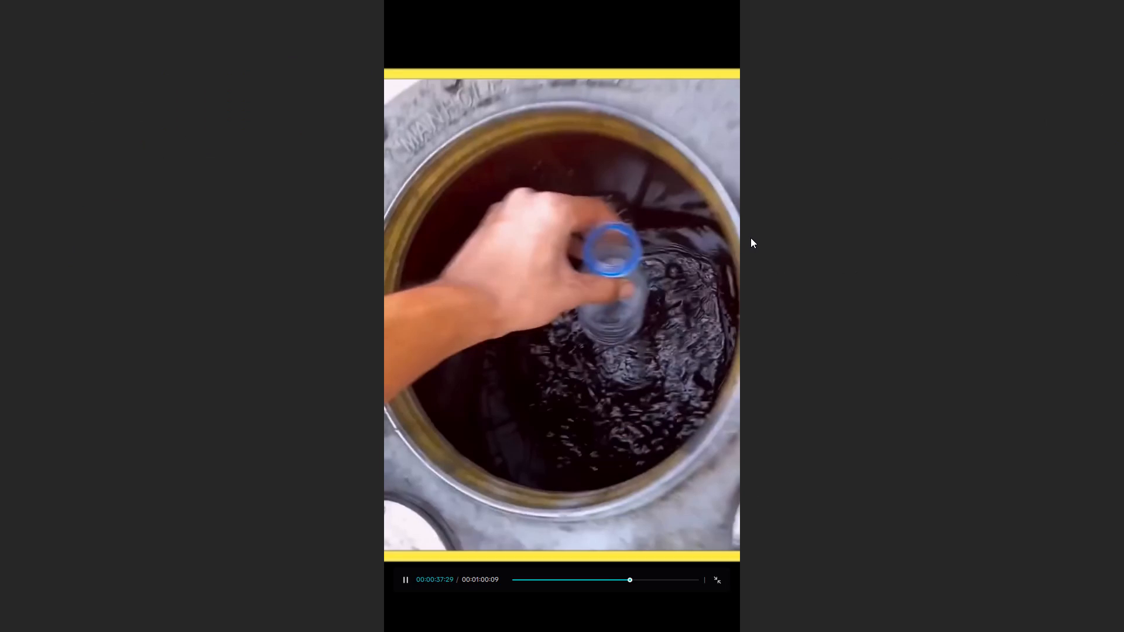
key("Escape")
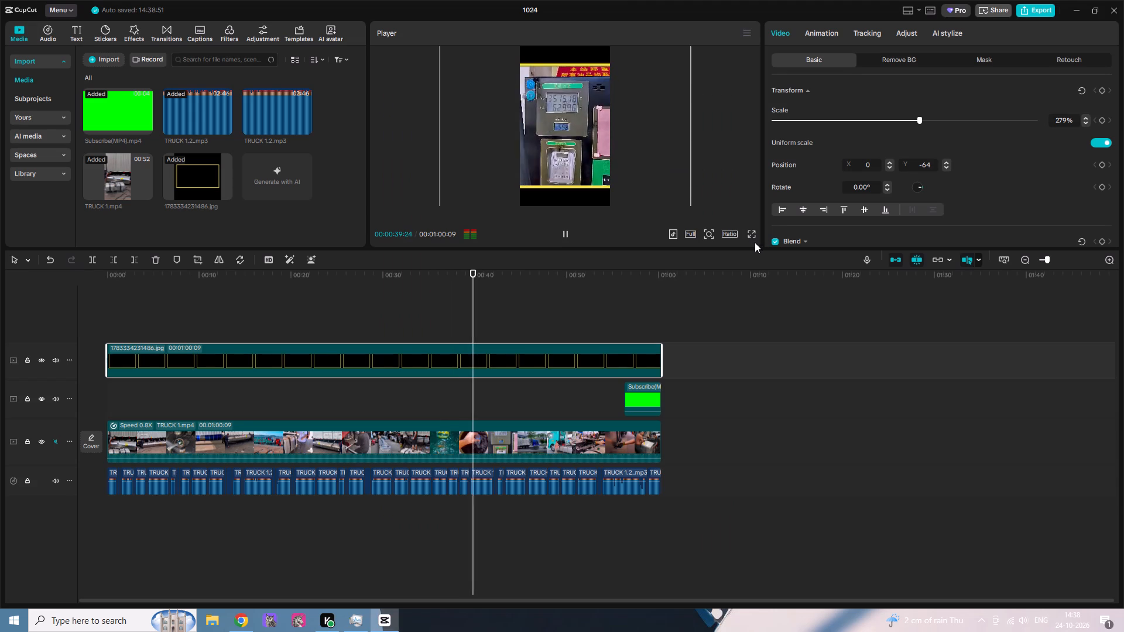
key("space")
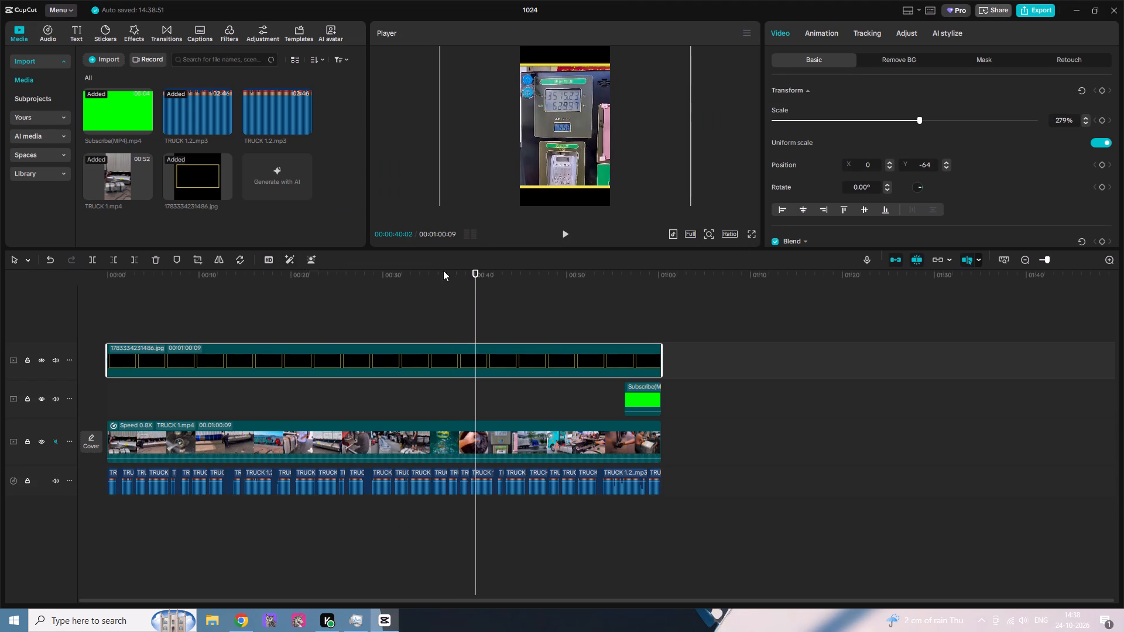
Play the video from the timeline's start to review the opening with the yellow frame overlay.
left_click_drag(472, 274, 63, 265)
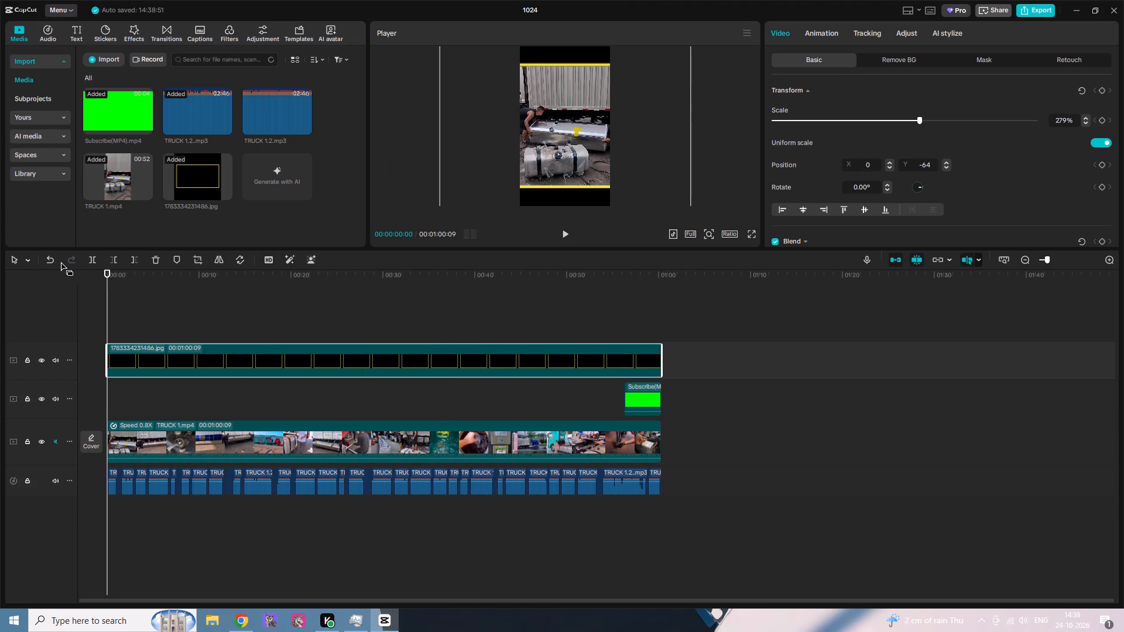
key("space")
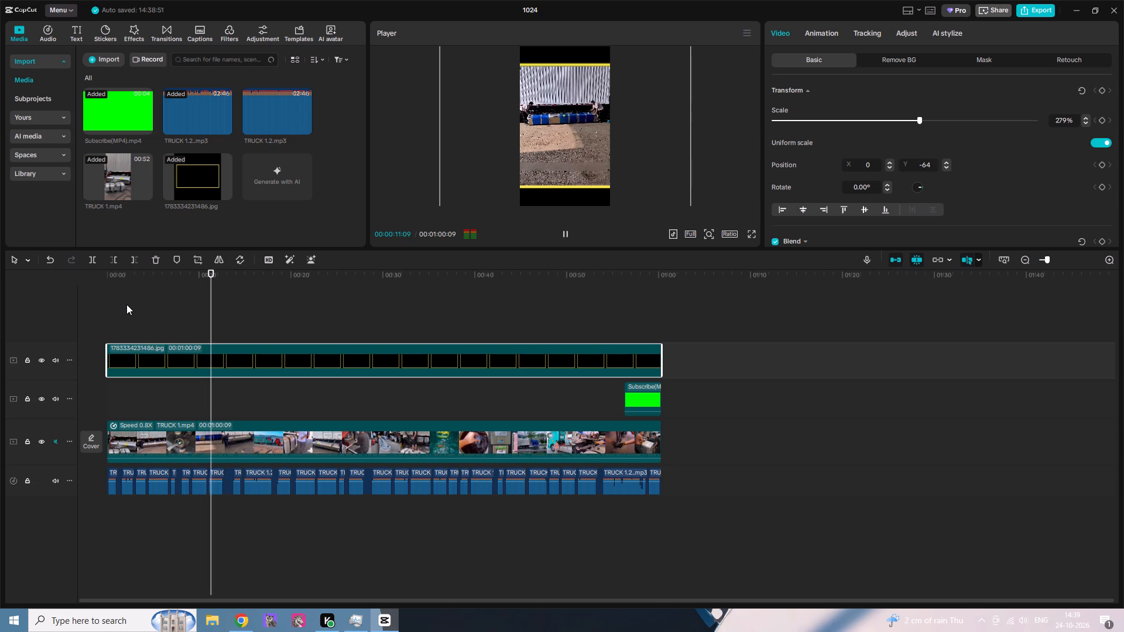
key("space")
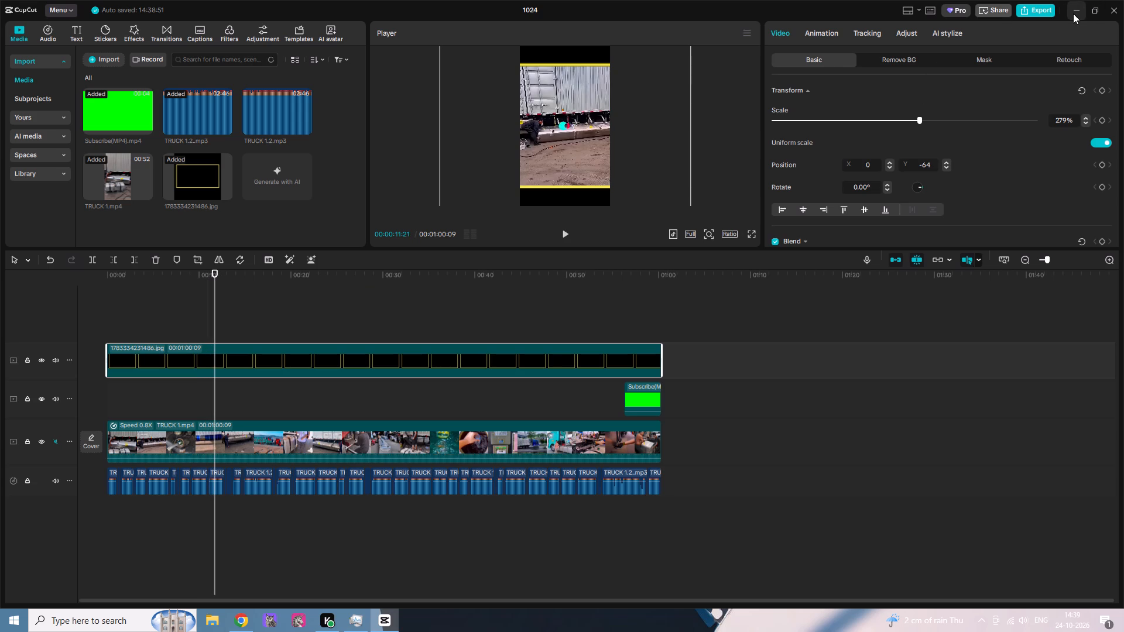
Minimize the CapCut editor to get to the browser window.
left_click(1074, 14)
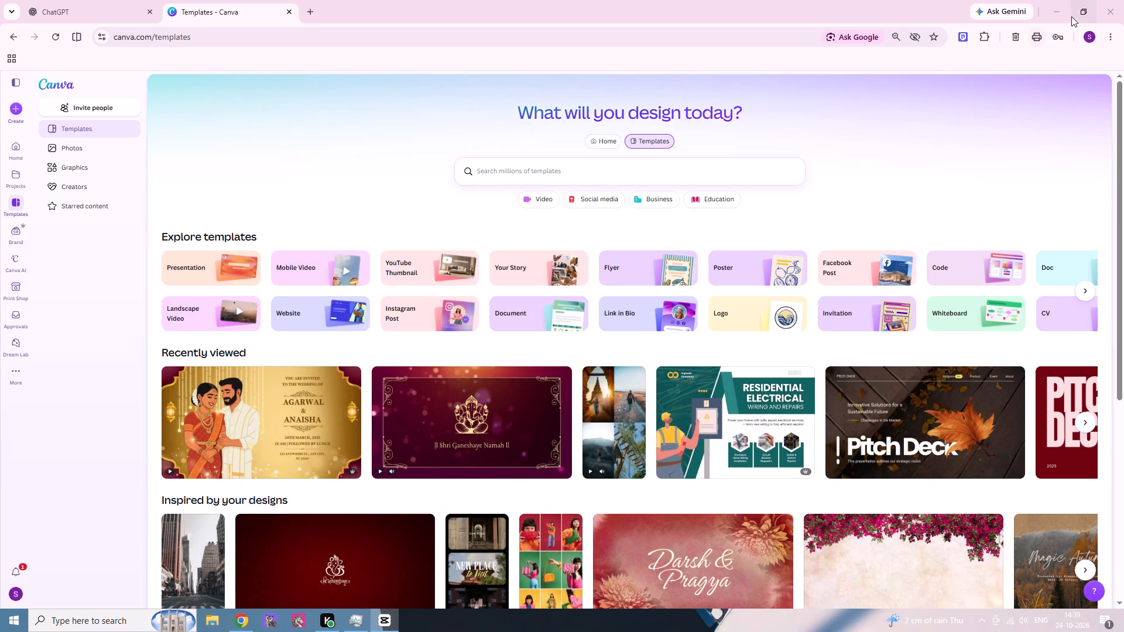